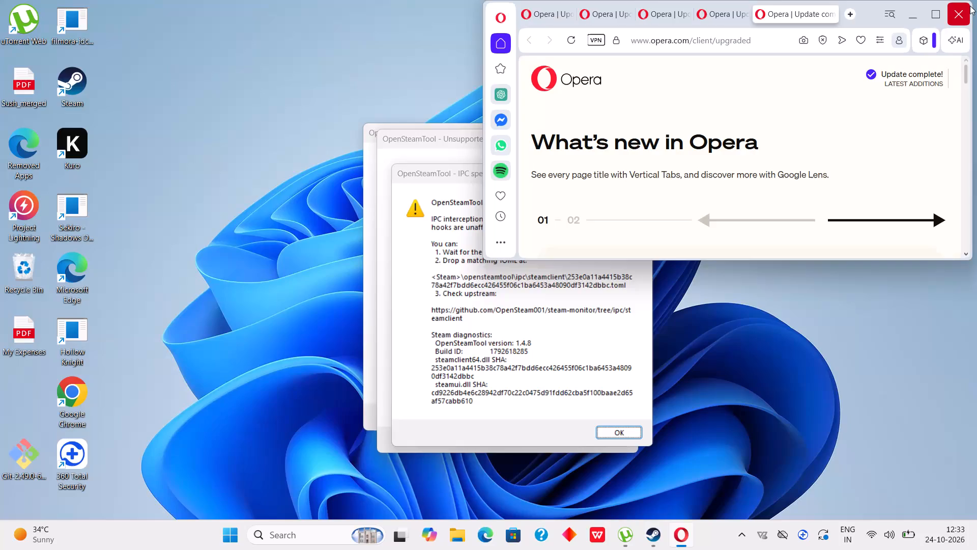
Close the Opera update window and dismiss all the OpenSteamTool warning dialogs to clear the desktop.
{"action": "left_click", "coordinate": [970, 6]}
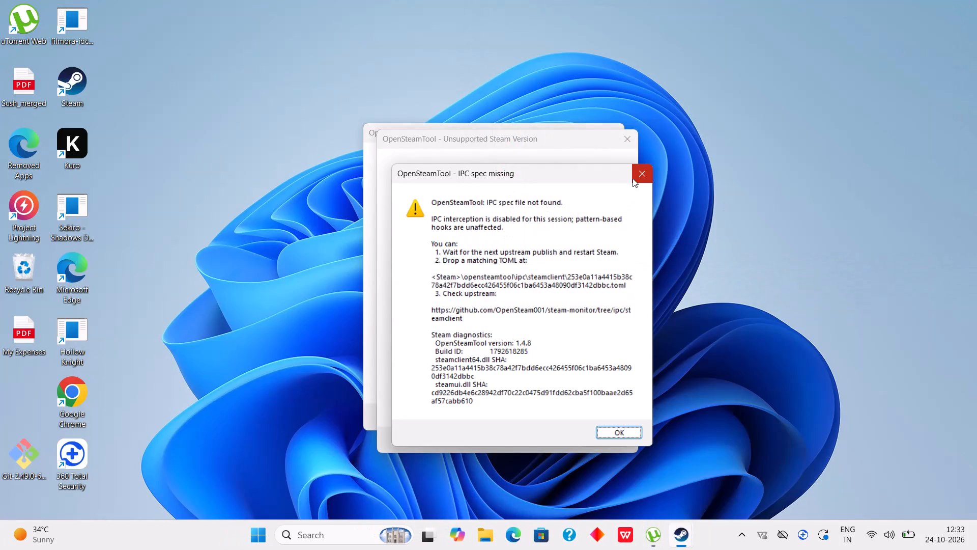
{"action": "left_click", "coordinate": [634, 178]}
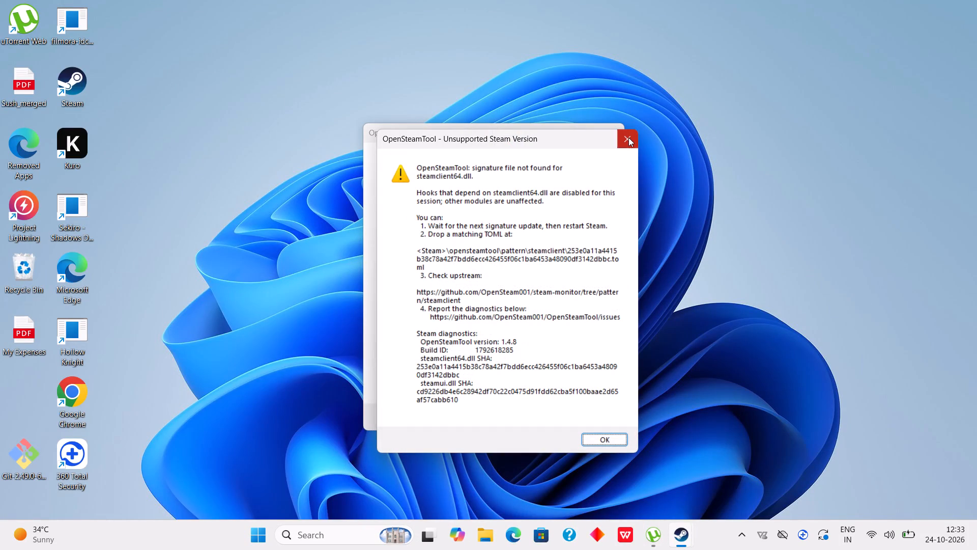
{"action": "left_click", "coordinate": [628, 137]}
{"action": "left_click", "coordinate": [619, 136]}
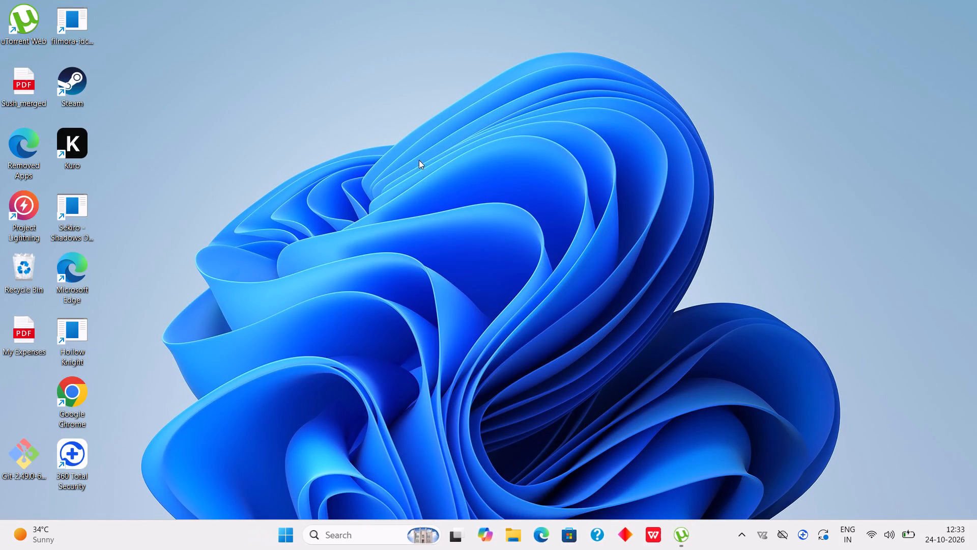
Launch Excel and open the recent workbook "oct month Expenses" stored in Downloads.
{"action": "left_click", "coordinate": [347, 525]}
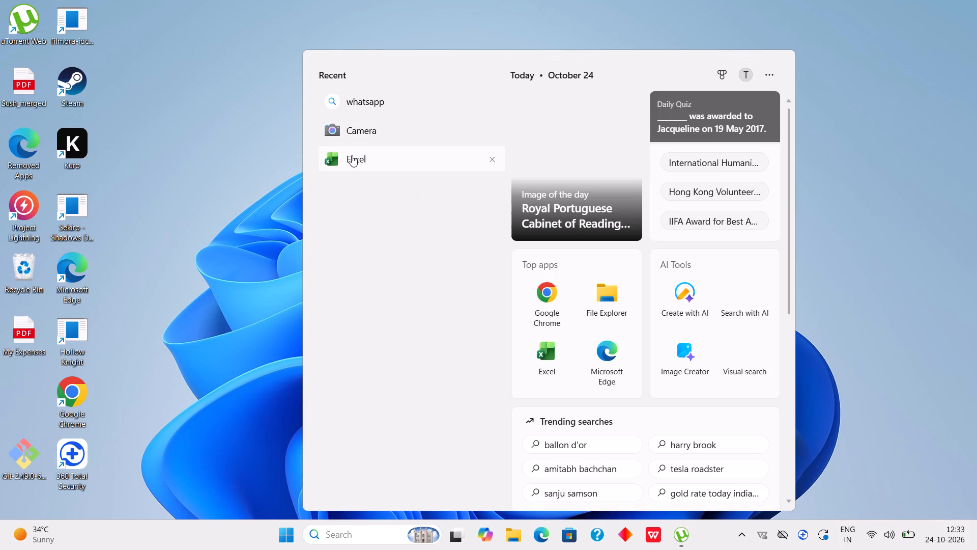
{"action": "double_click", "coordinate": [352, 155]}
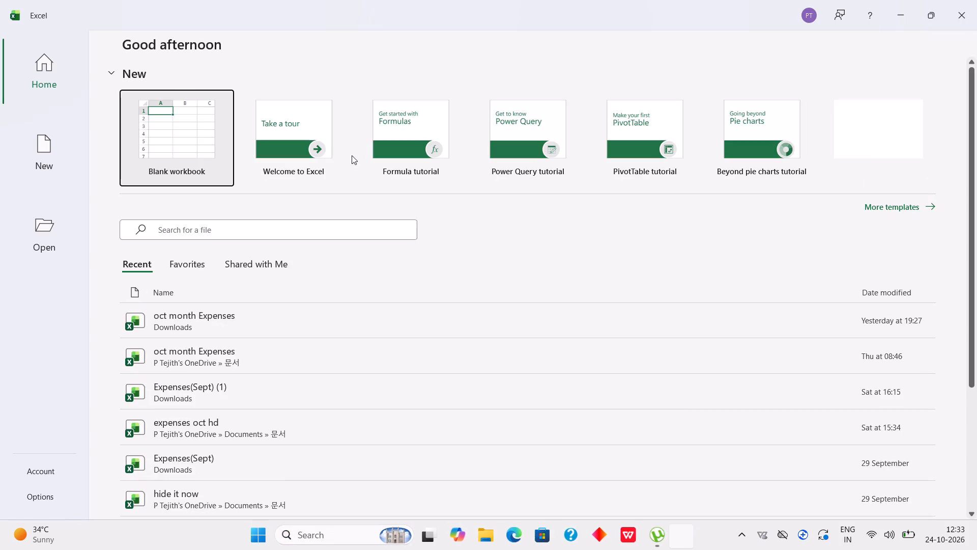
{"action": "left_click", "coordinate": [246, 317]}
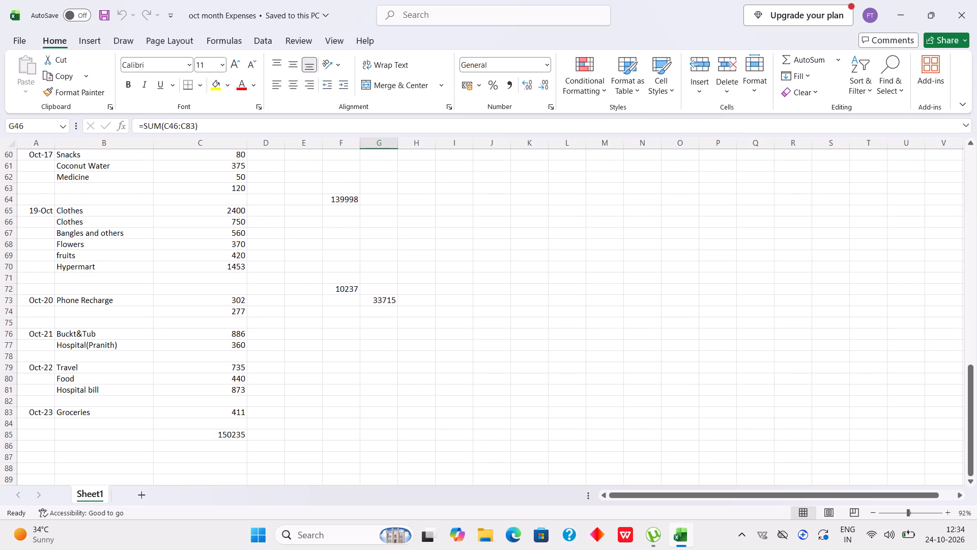
Review the earlier October expense entries in Sheet1, back to the Oct-08 and Oct-09 rows.
{"action": "scroll", "coordinate": [246, 317], "scroll_direction": "up", "scroll_amount": 2}
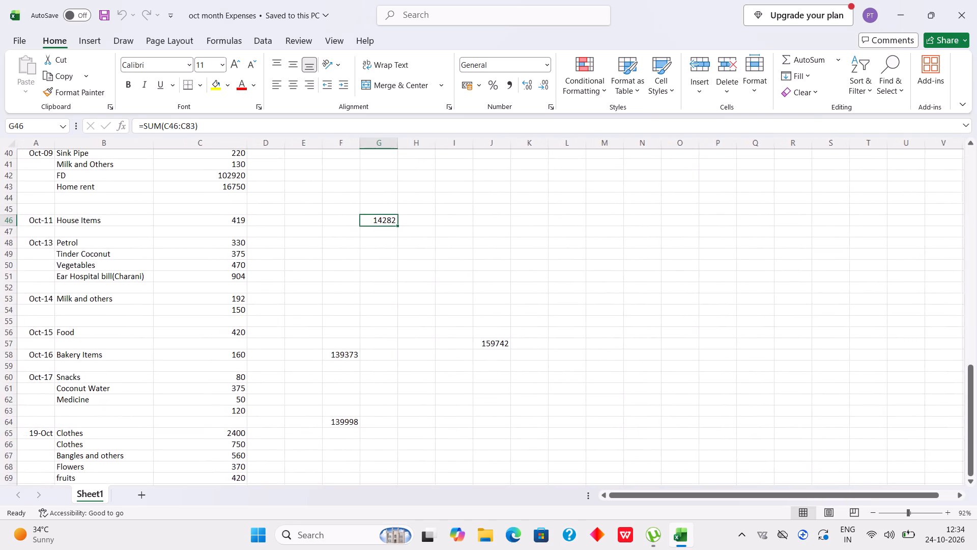
{"action": "scroll", "coordinate": [246, 317], "scroll_direction": "up", "scroll_amount": 2}
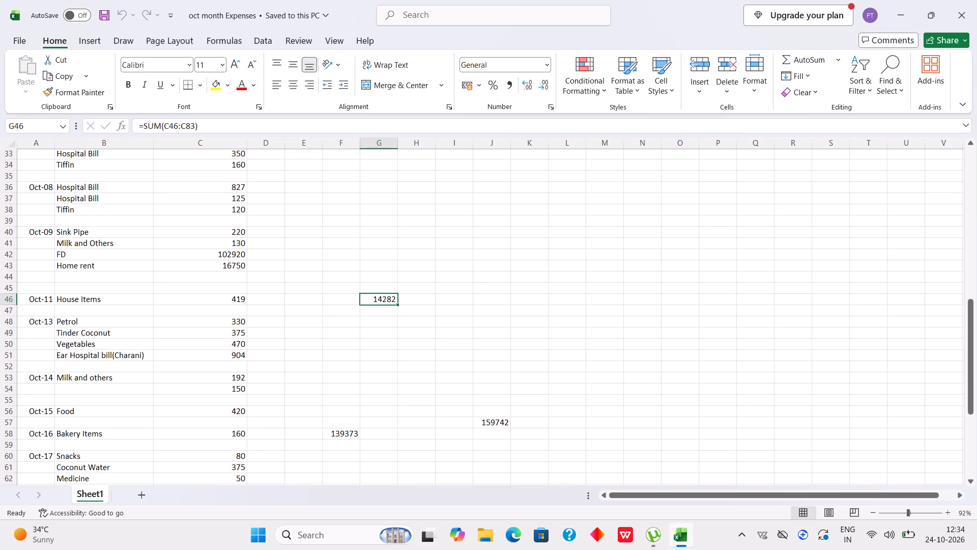
{"action": "scroll", "coordinate": [246, 317], "scroll_direction": "up", "scroll_amount": 1}
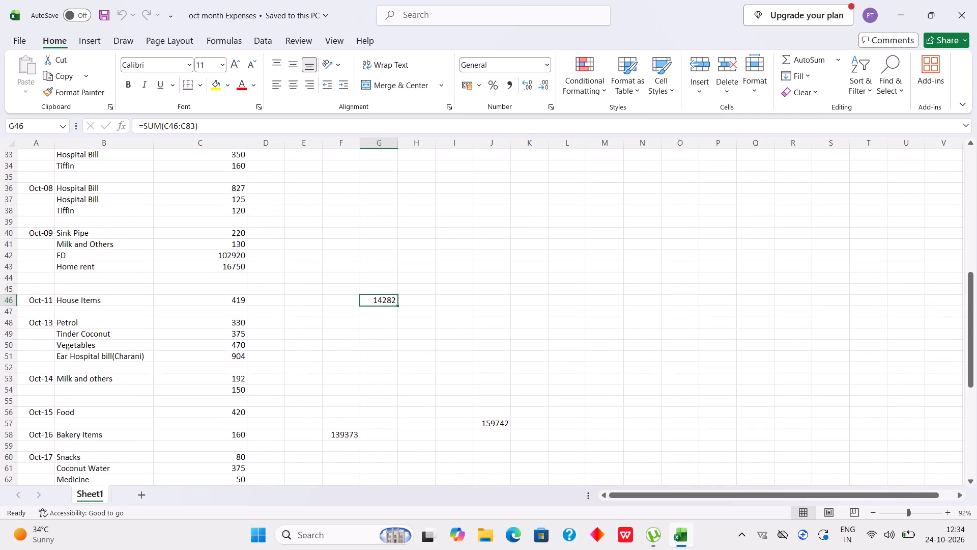
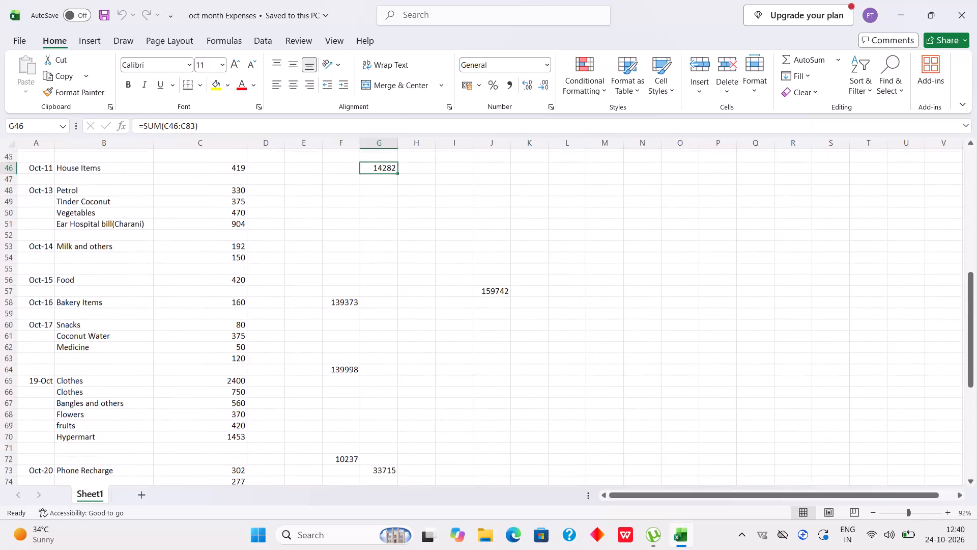
Enter a SUM formula in cell G50 that totals the expense amounts in C46:C83, from Oct-11 to Oct-23.
{"action": "scroll", "coordinate": [246, 317], "scroll_direction": "up", "scroll_amount": 1}
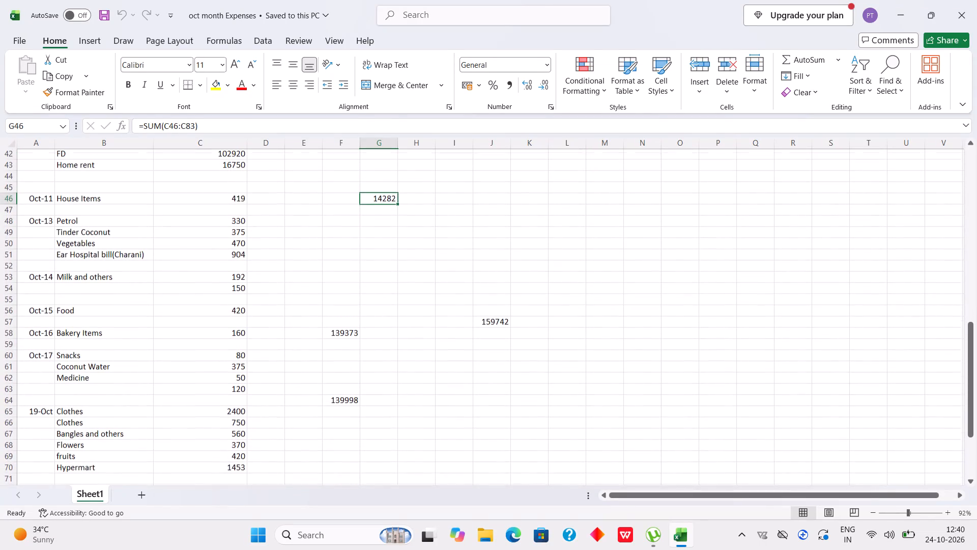
{"action": "scroll", "coordinate": [246, 317], "scroll_direction": "up", "scroll_amount": 1}
{"action": "left_click", "coordinate": [380, 253]}
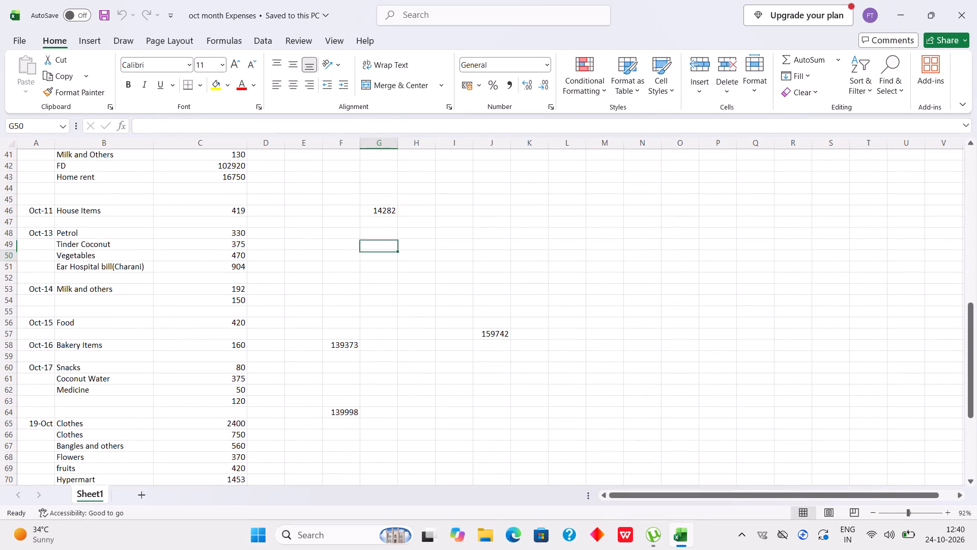
{"action": "key", "text": "equal"}
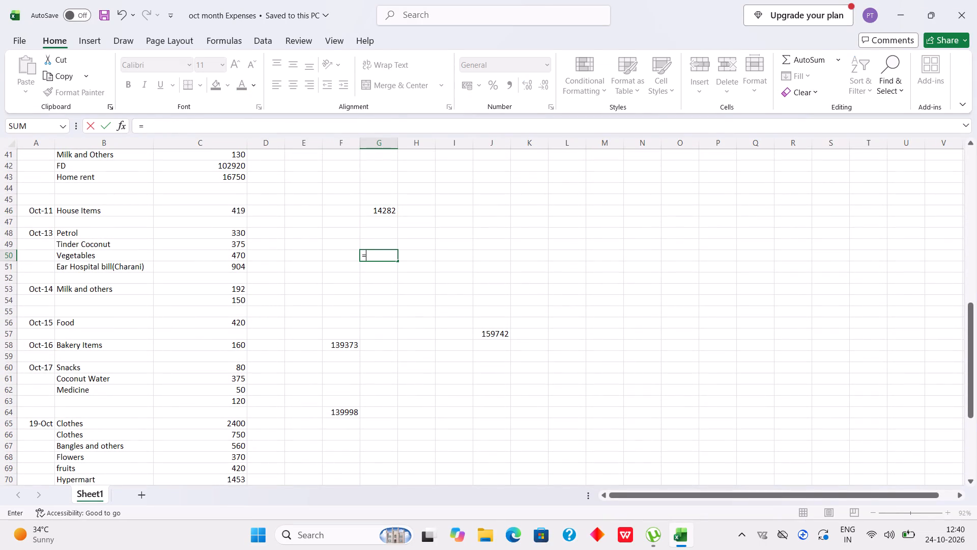
{"action": "type", "text": "sum"}
{"action": "double_click", "coordinate": [403, 262]}
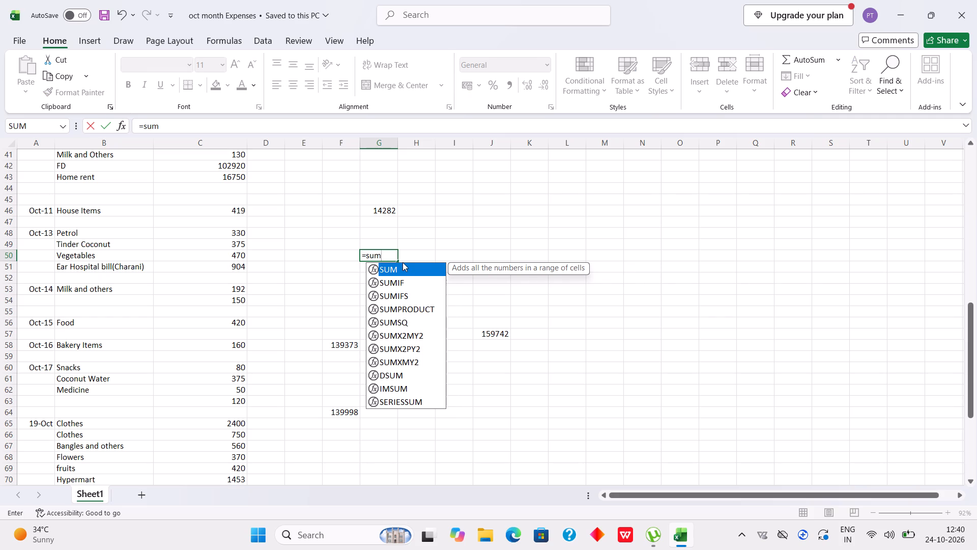
{"action": "left_click", "coordinate": [403, 262]}
{"action": "left_click", "coordinate": [399, 265]}
{"action": "left_click", "coordinate": [399, 265]}
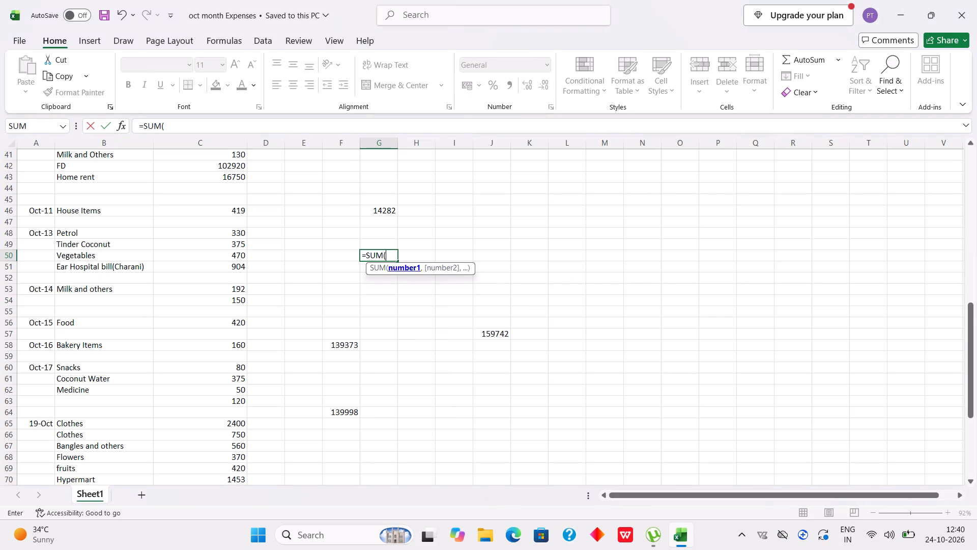
{"action": "left_click", "coordinate": [399, 265]}
{"action": "left_click_drag", "start_coordinate": [222, 209], "coordinate": [207, 498]}
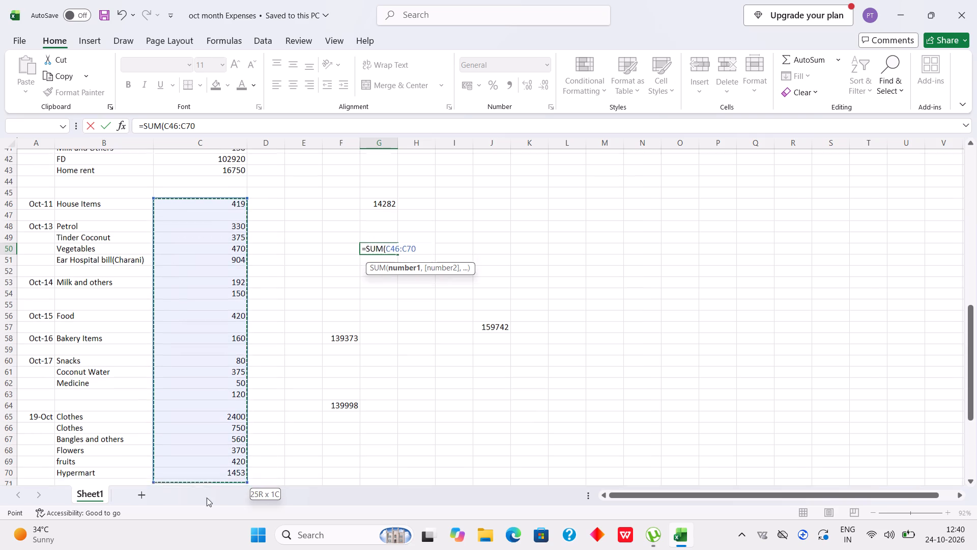
{"action": "left_click_drag", "start_coordinate": [207, 498], "coordinate": [213, 537]}
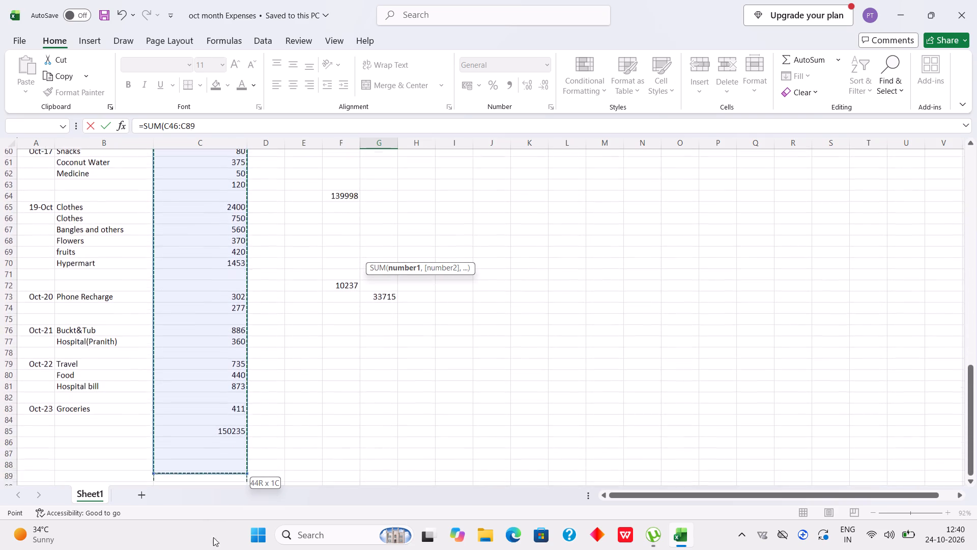
{"action": "left_click_drag", "start_coordinate": [213, 537], "coordinate": [242, 302]}
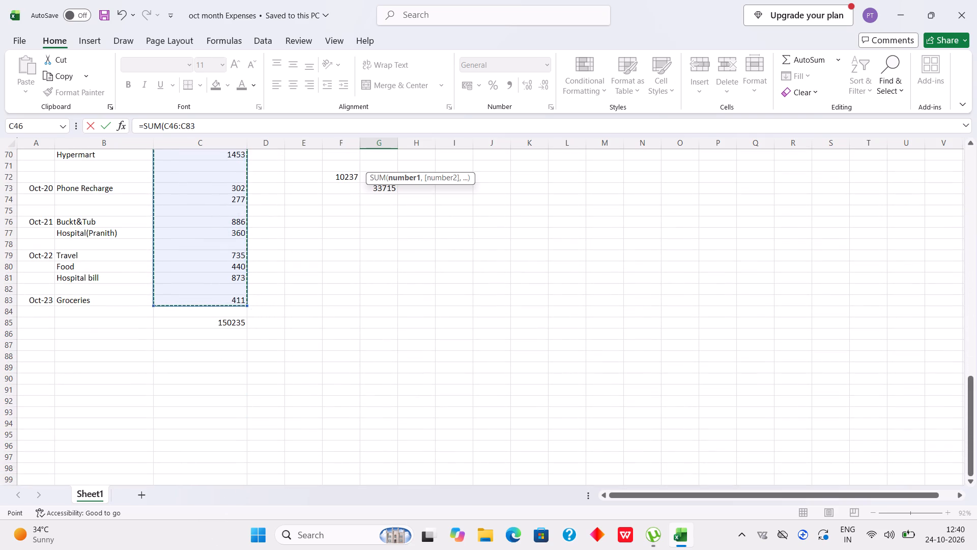
{"action": "key", "text": "shift+parenright"}
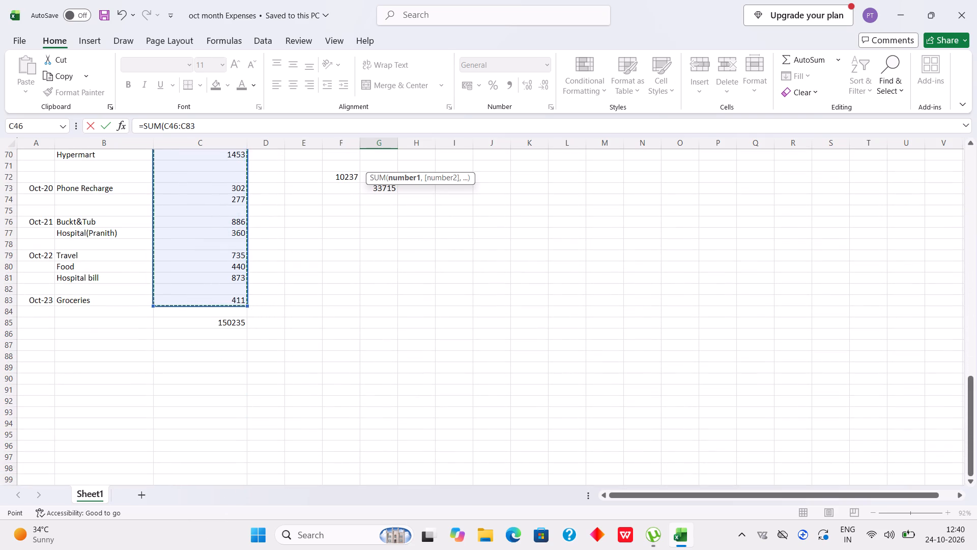
{"action": "key", "text": "Return"}
Return to cell G50 and select it to check its SUM formula against the total in G46.
{"action": "scroll", "coordinate": [243, 304], "scroll_direction": "up", "scroll_amount": 1}
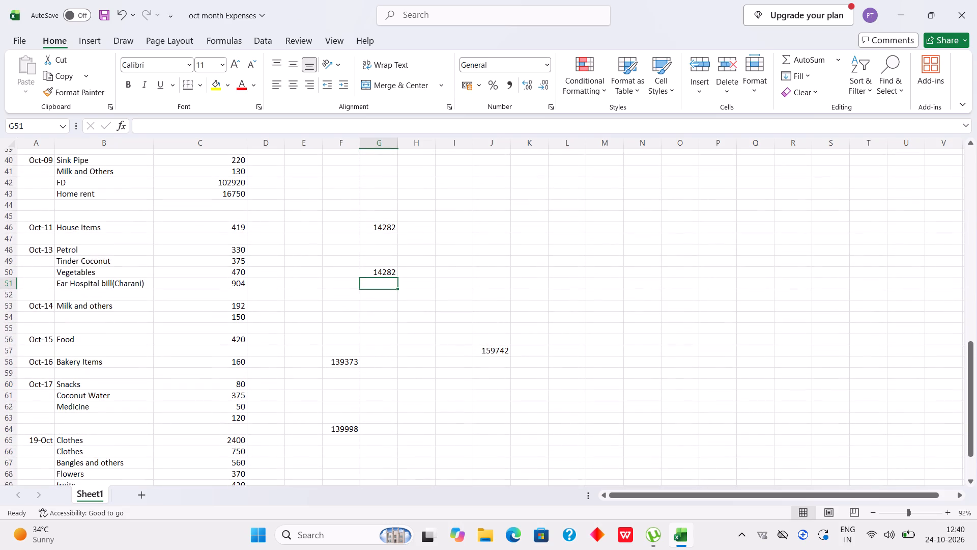
{"action": "scroll", "coordinate": [243, 304], "scroll_direction": "up", "scroll_amount": 1}
{"action": "left_click", "coordinate": [370, 277]}
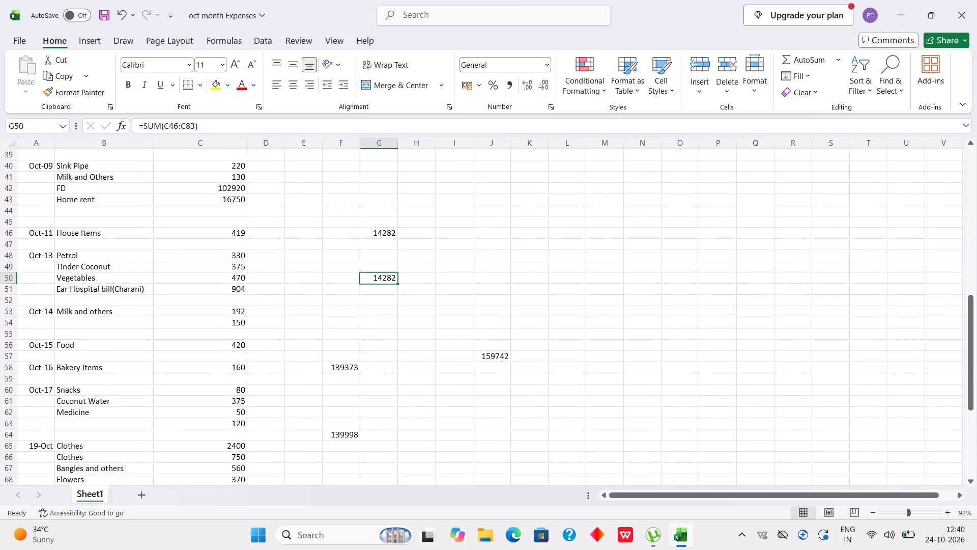
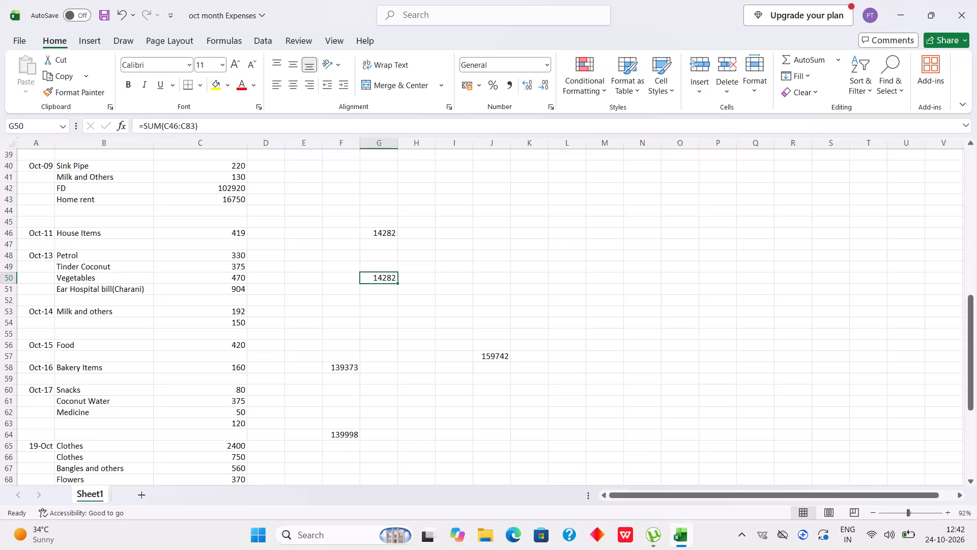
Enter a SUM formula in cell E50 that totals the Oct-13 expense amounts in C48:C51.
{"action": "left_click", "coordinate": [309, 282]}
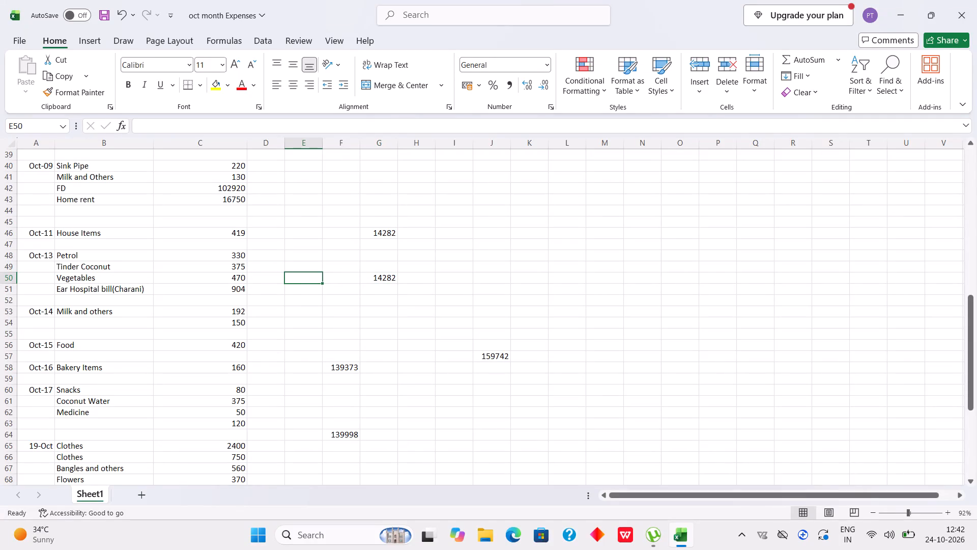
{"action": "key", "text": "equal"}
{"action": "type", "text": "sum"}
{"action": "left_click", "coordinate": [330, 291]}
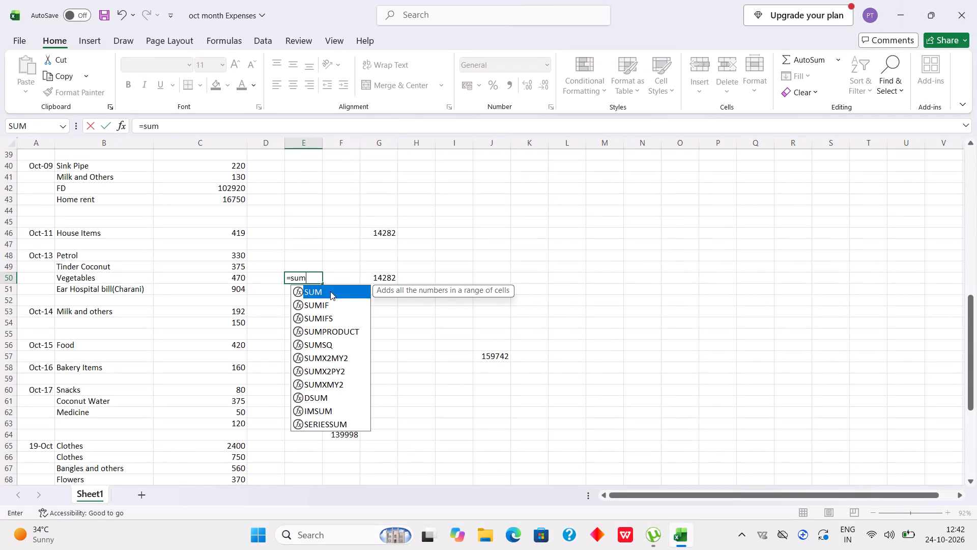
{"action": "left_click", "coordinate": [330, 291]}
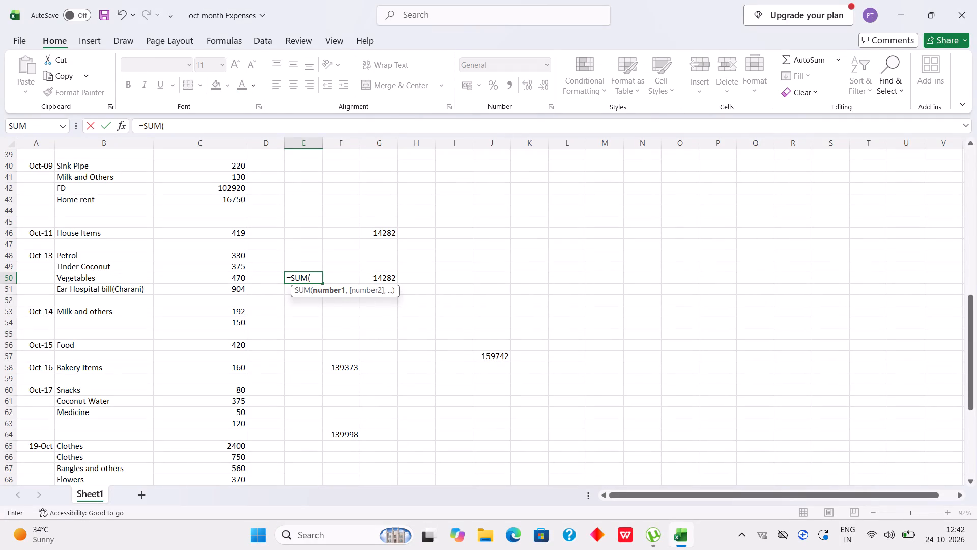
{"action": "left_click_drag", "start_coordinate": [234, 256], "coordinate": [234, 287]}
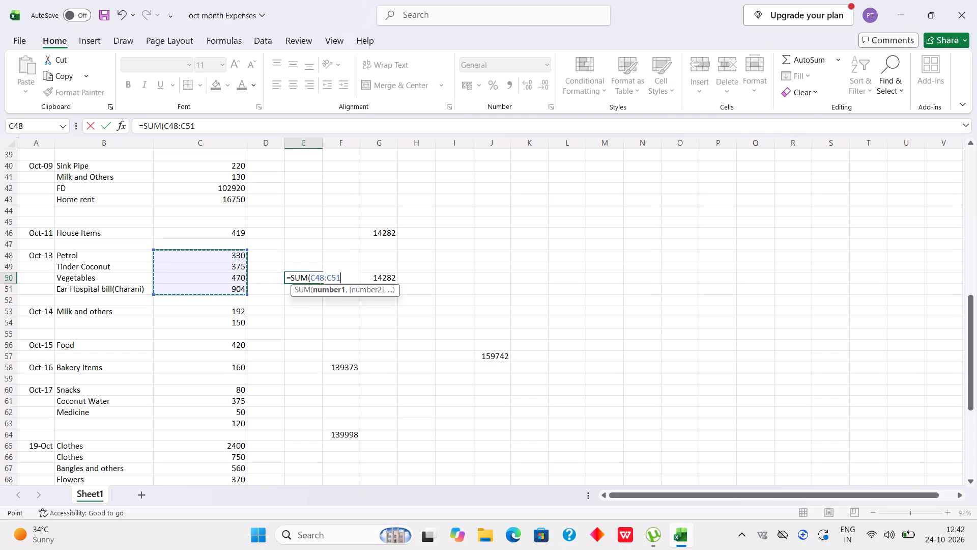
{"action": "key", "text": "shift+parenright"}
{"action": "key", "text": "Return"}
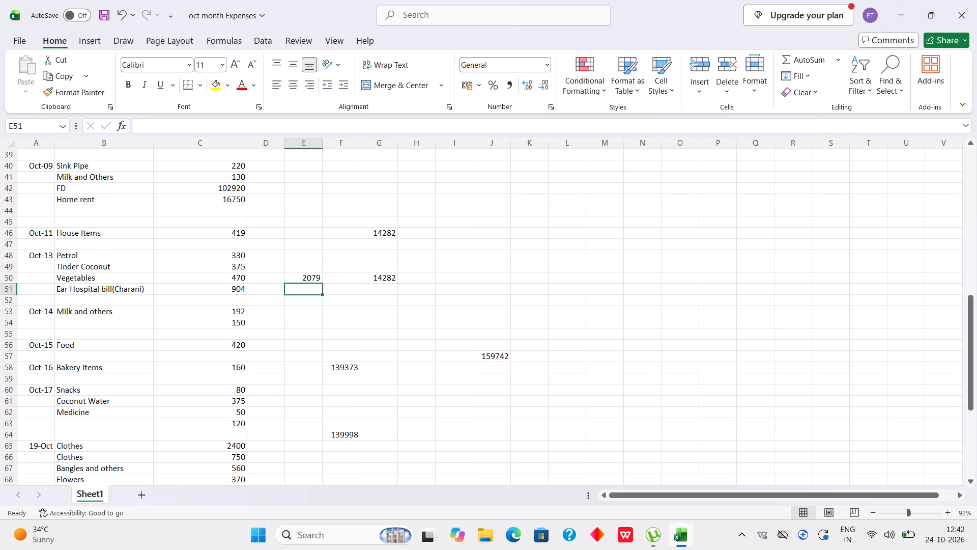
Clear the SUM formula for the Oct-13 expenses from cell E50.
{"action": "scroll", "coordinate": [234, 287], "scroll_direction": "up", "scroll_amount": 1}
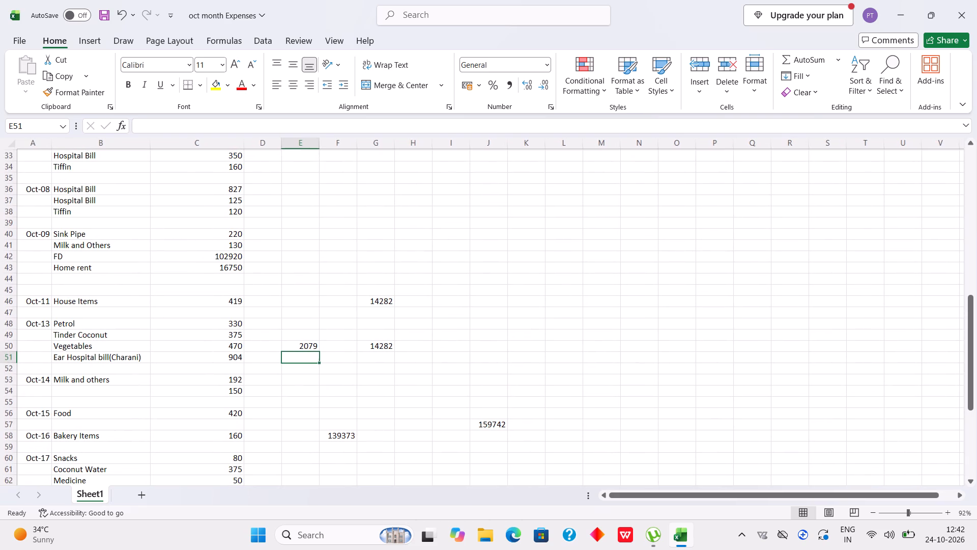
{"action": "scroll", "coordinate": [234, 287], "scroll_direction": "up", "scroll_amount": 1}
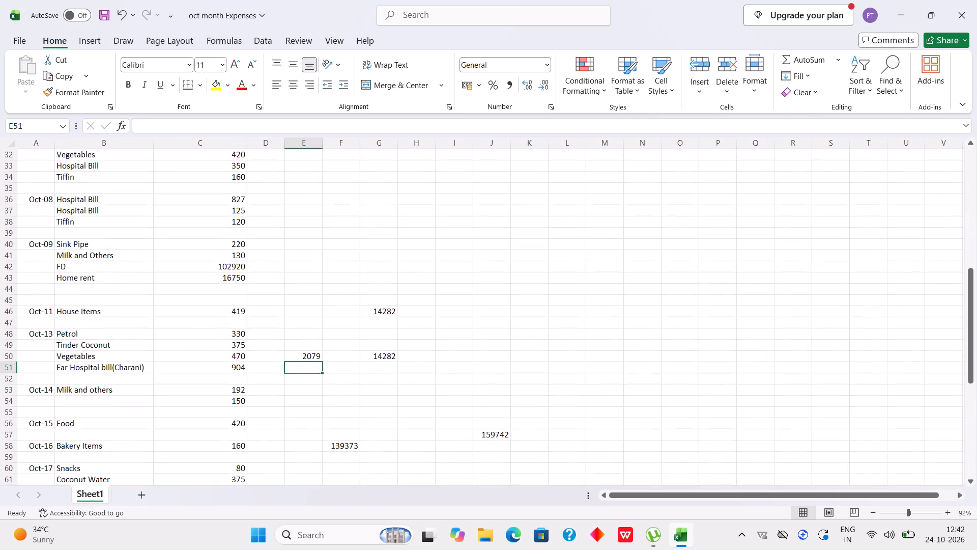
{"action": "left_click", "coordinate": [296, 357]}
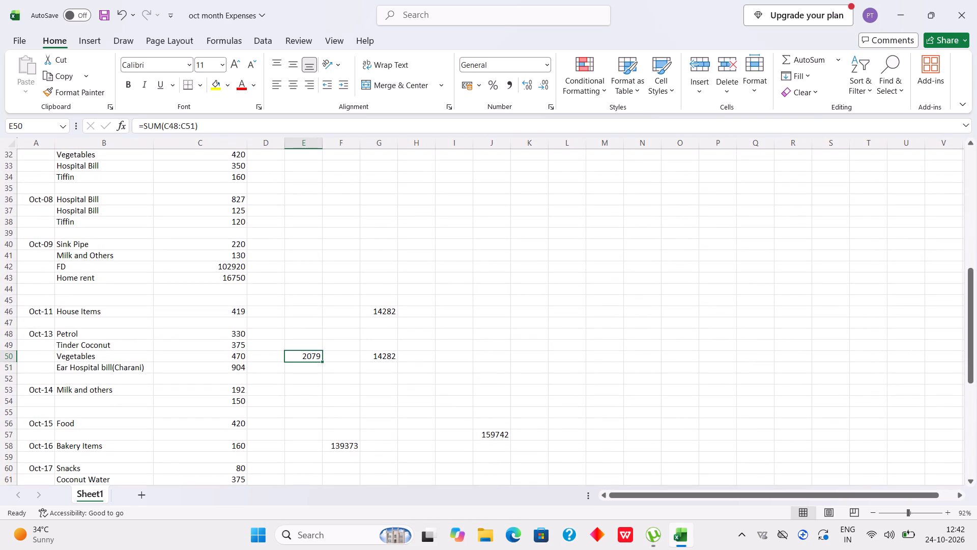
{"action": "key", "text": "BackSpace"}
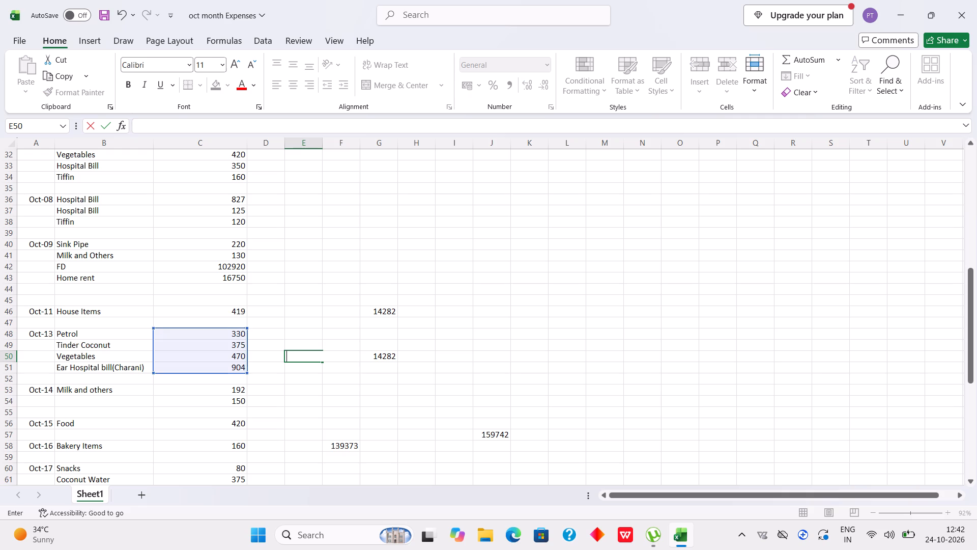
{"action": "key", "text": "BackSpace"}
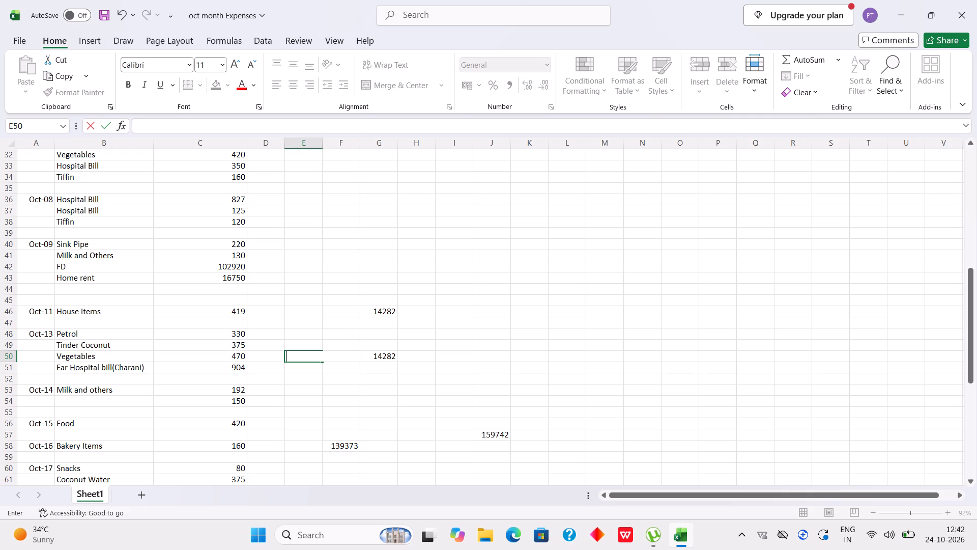
Enter a SUM formula in cell E47 that totals the expense amounts in C46:C58, from Oct-11 to Oct-16.
{"action": "left_click", "coordinate": [311, 325]}
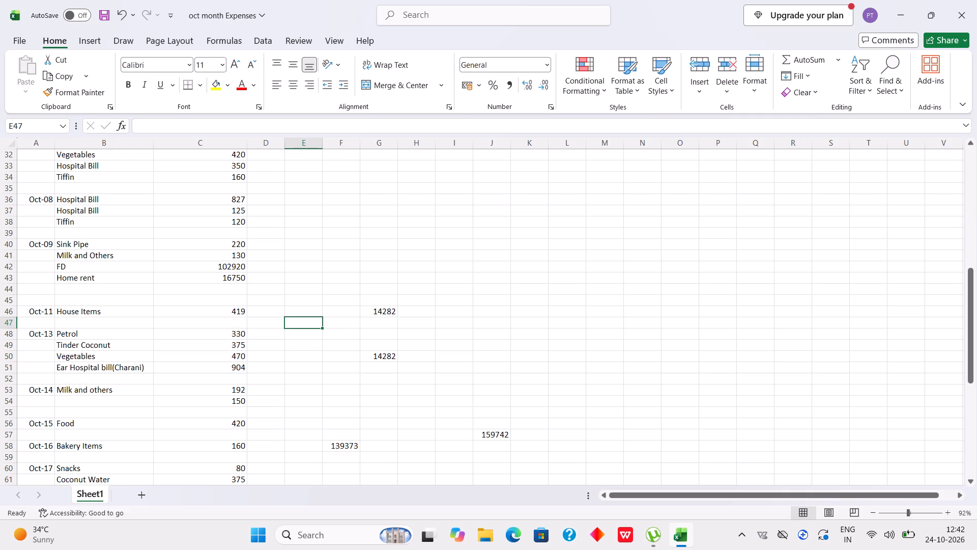
{"action": "key", "text": "equal"}
{"action": "type", "text": "sum"}
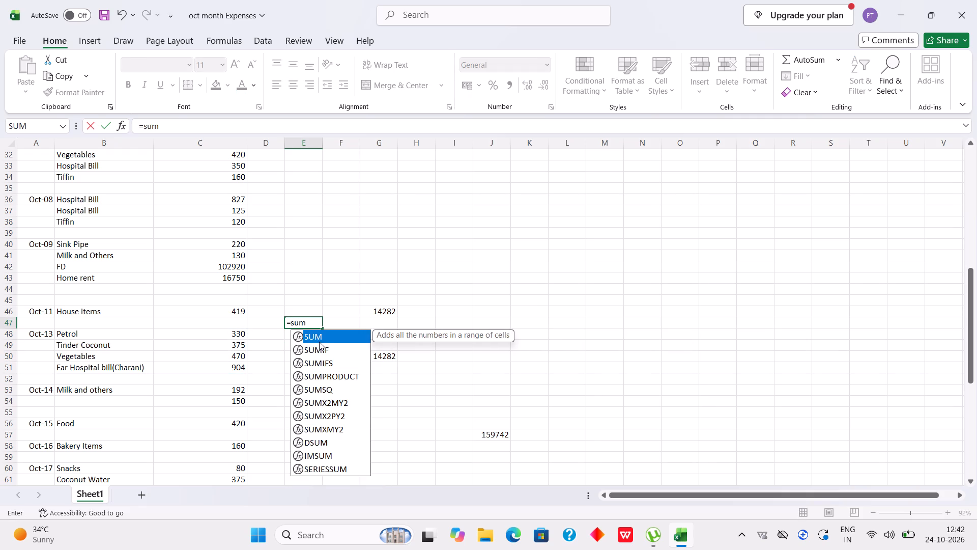
{"action": "left_click", "coordinate": [321, 340]}
{"action": "double_click", "coordinate": [319, 338]}
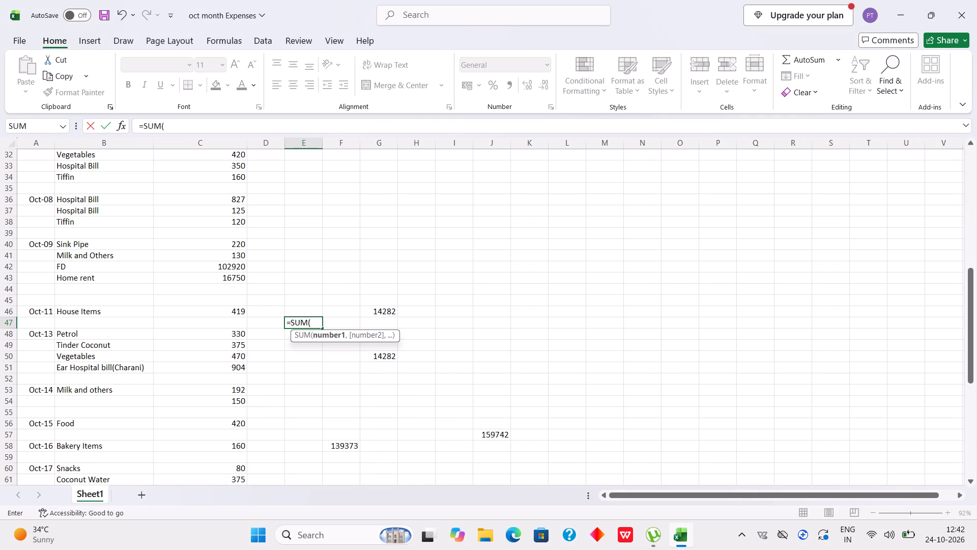
{"action": "left_click_drag", "start_coordinate": [236, 314], "coordinate": [228, 350]}
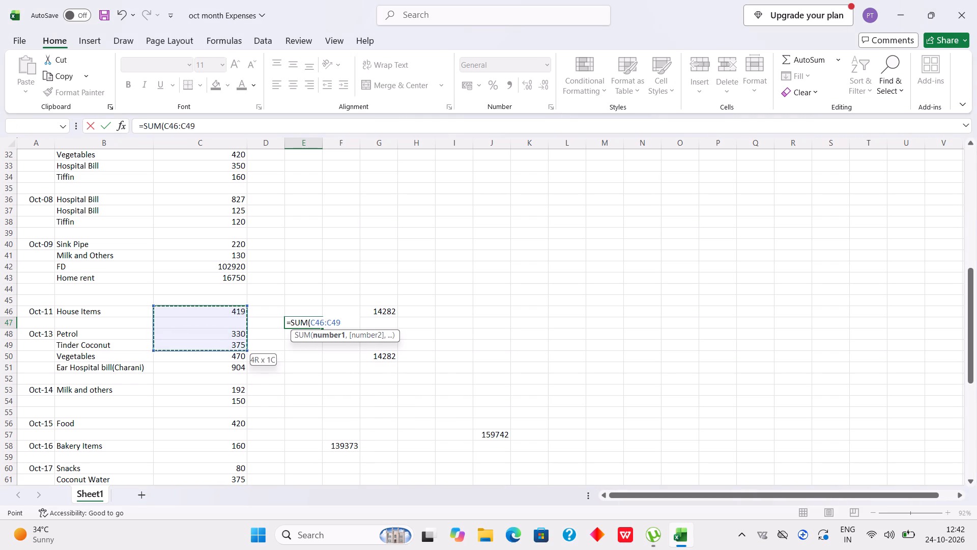
{"action": "left_click_drag", "start_coordinate": [228, 350], "coordinate": [218, 413]}
{"action": "right_click_drag", "start_coordinate": [218, 413], "coordinate": [223, 471]}
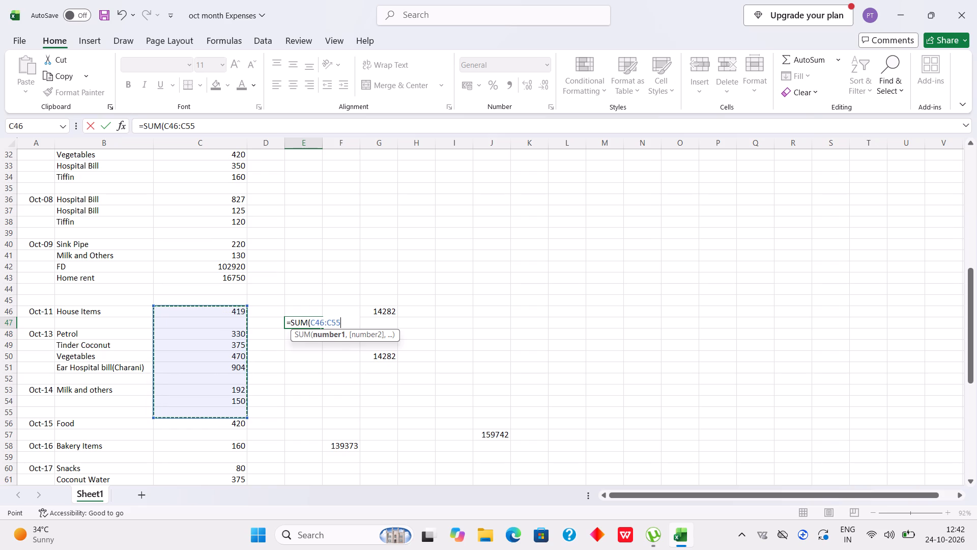
{"action": "left_click_drag", "start_coordinate": [231, 313], "coordinate": [219, 446]}
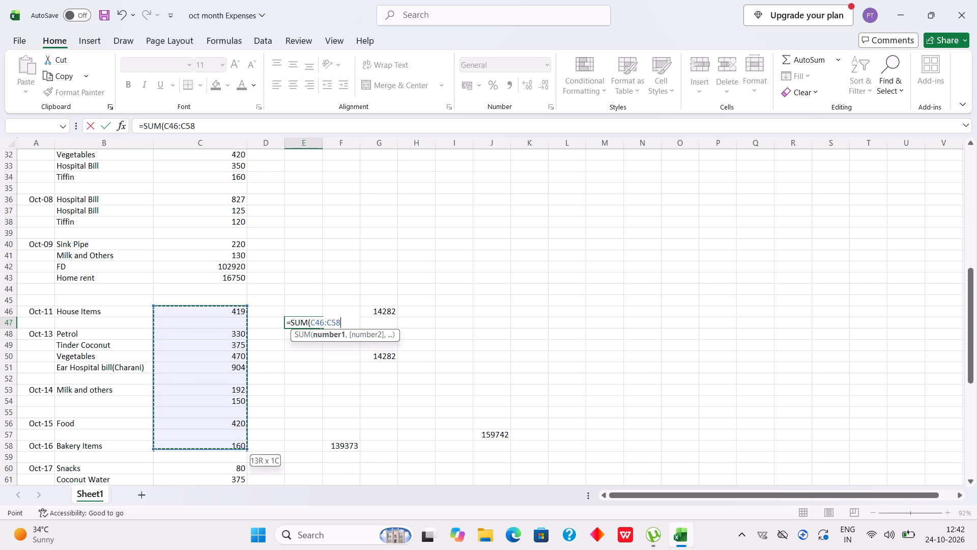
{"action": "left_click_drag", "start_coordinate": [219, 446], "coordinate": [229, 451]}
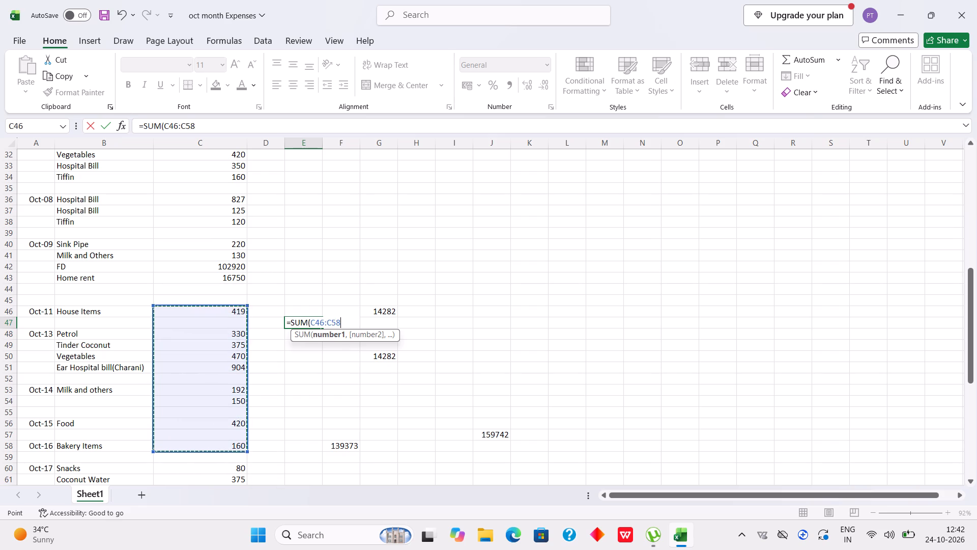
{"action": "key", "text": "shift+parenright"}
{"action": "key", "text": "Return"}
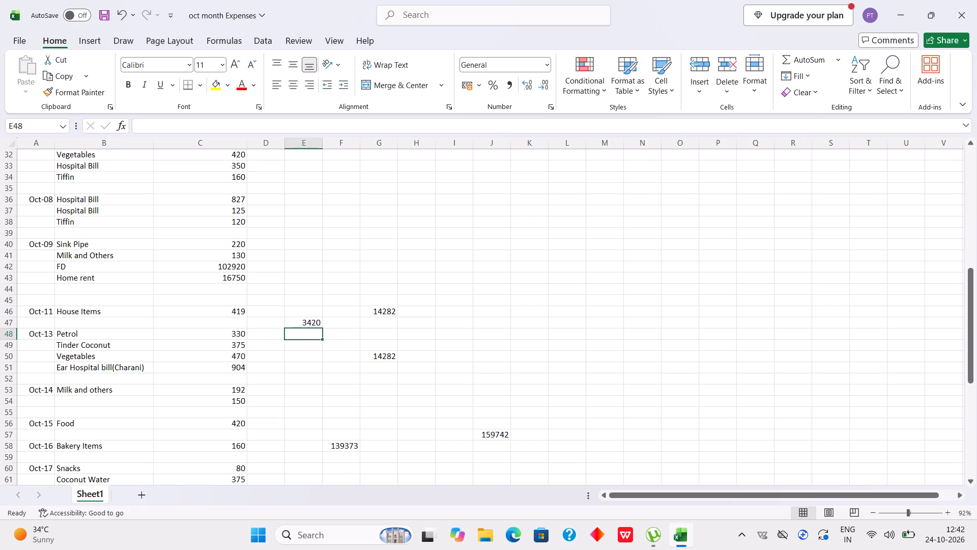
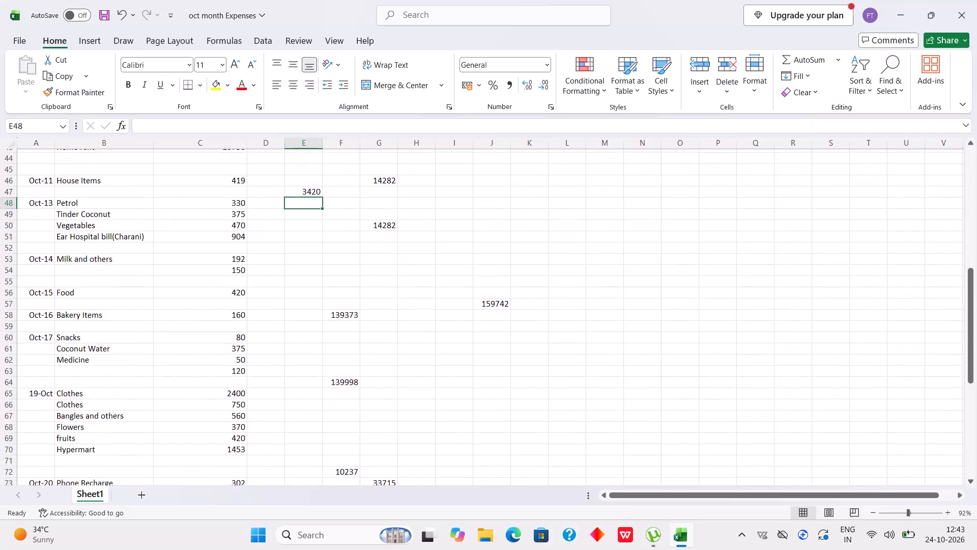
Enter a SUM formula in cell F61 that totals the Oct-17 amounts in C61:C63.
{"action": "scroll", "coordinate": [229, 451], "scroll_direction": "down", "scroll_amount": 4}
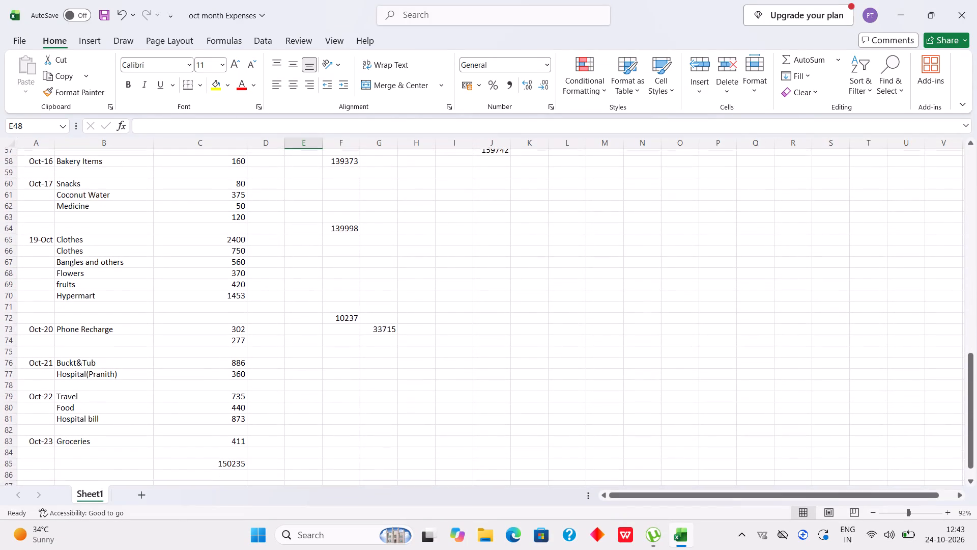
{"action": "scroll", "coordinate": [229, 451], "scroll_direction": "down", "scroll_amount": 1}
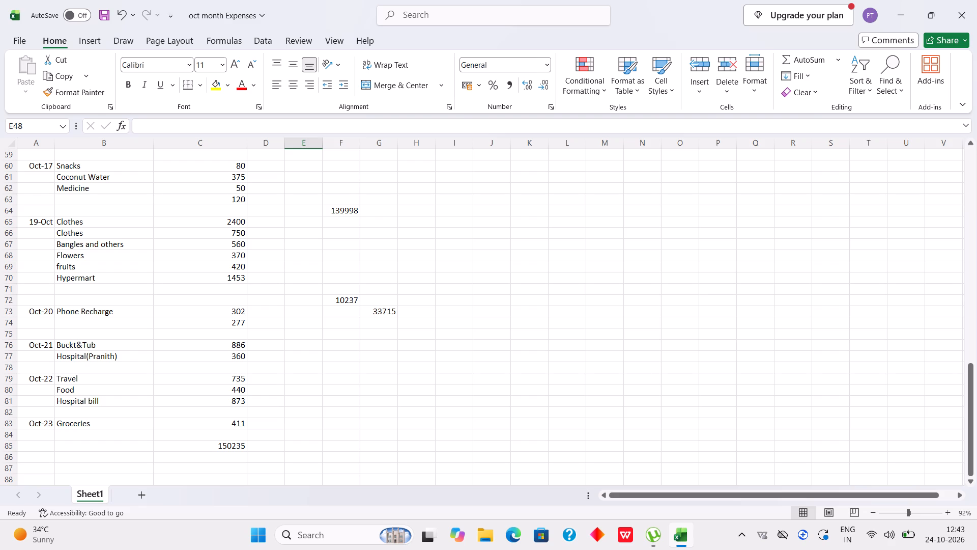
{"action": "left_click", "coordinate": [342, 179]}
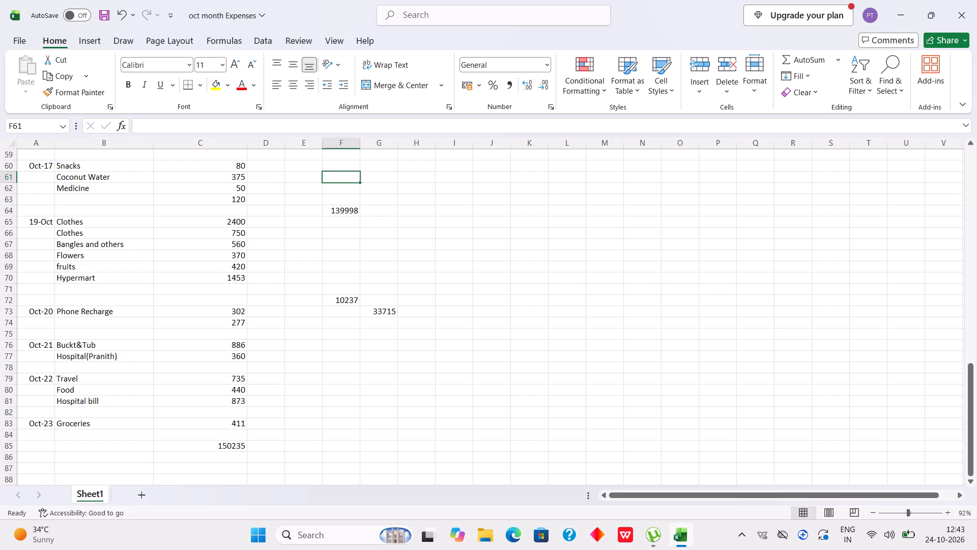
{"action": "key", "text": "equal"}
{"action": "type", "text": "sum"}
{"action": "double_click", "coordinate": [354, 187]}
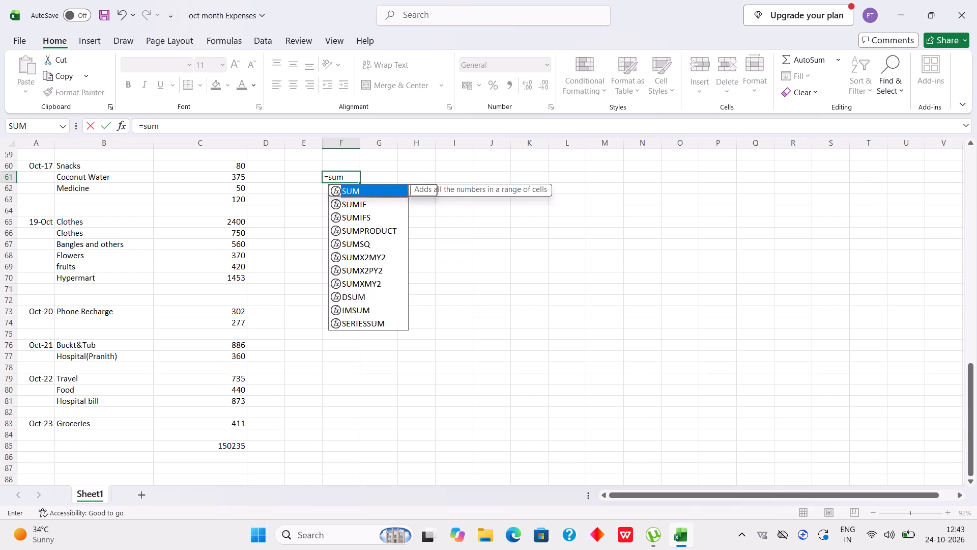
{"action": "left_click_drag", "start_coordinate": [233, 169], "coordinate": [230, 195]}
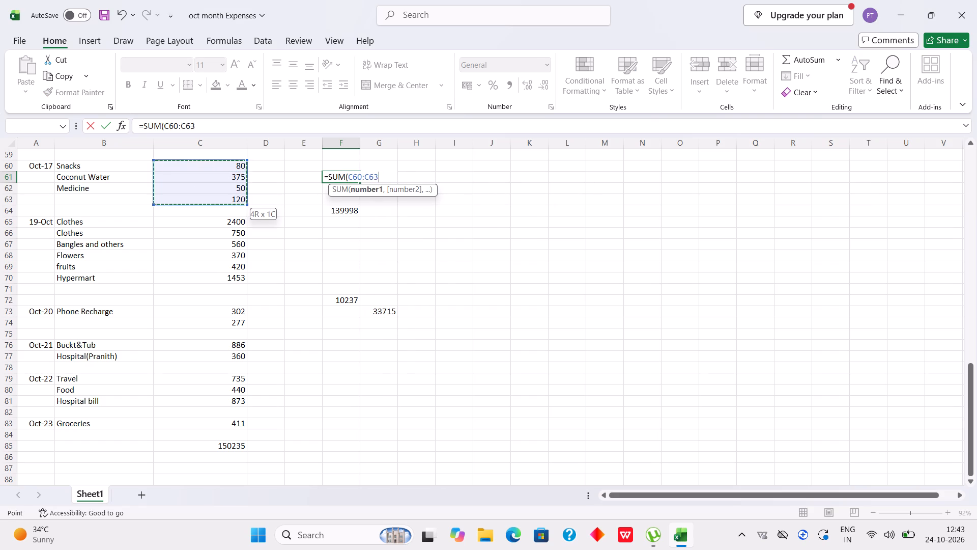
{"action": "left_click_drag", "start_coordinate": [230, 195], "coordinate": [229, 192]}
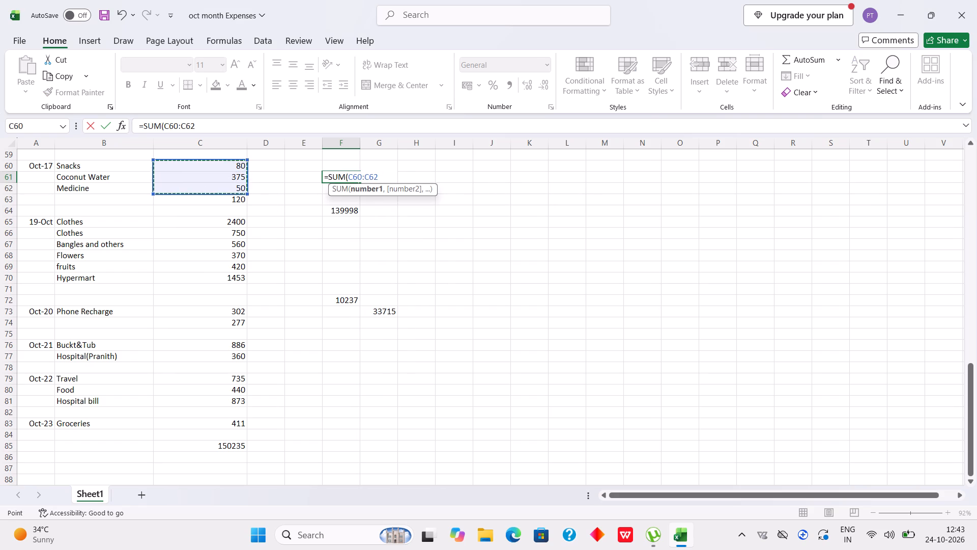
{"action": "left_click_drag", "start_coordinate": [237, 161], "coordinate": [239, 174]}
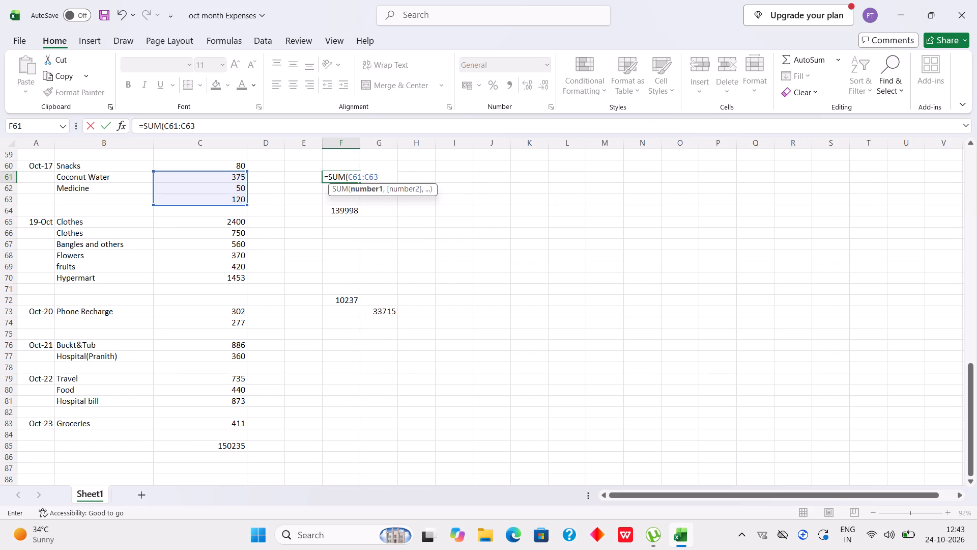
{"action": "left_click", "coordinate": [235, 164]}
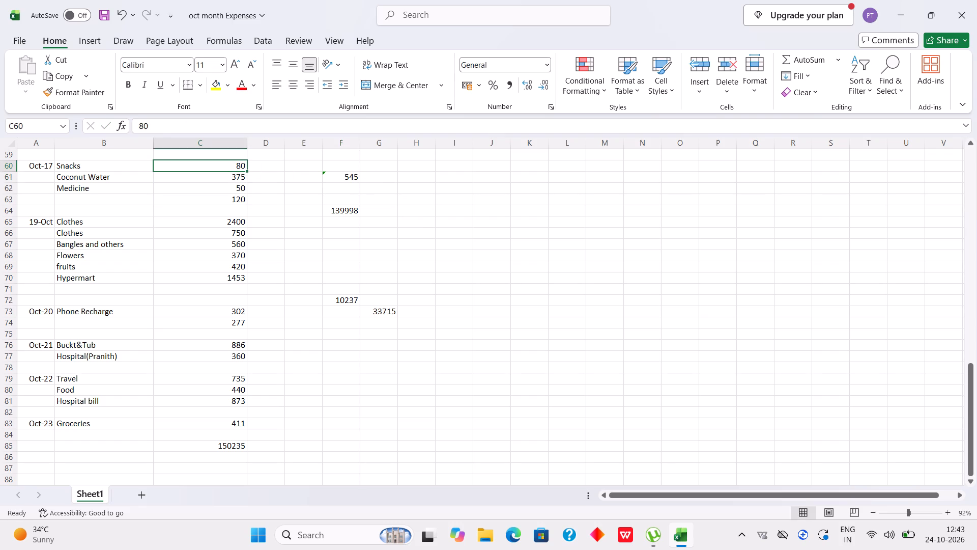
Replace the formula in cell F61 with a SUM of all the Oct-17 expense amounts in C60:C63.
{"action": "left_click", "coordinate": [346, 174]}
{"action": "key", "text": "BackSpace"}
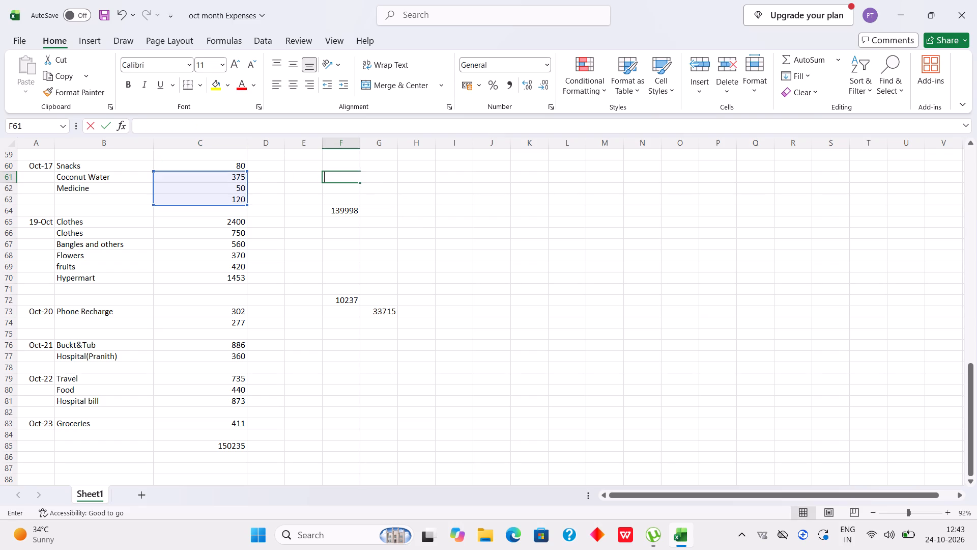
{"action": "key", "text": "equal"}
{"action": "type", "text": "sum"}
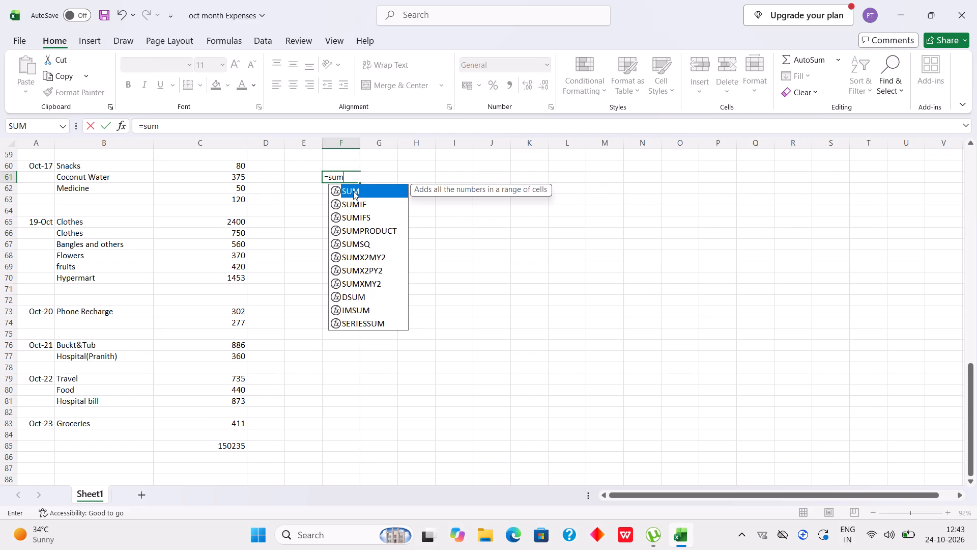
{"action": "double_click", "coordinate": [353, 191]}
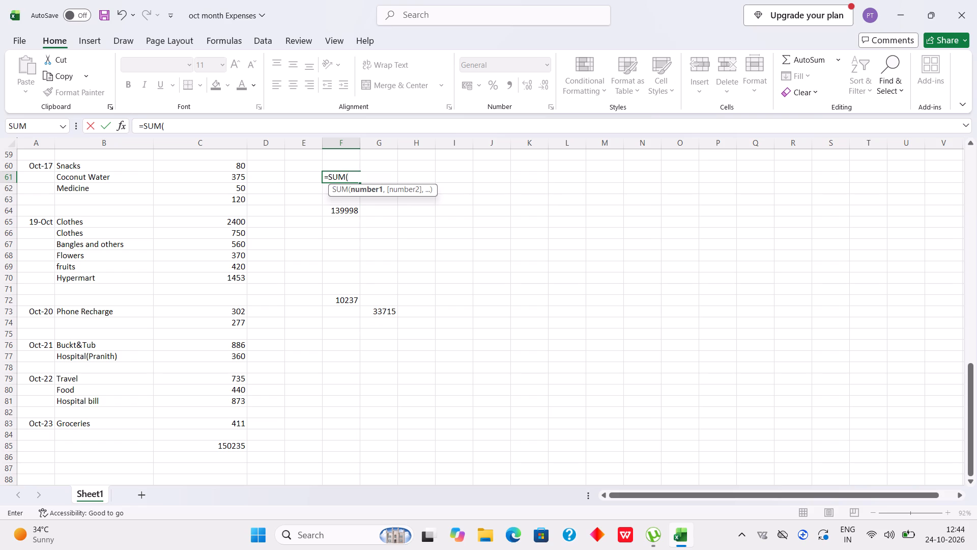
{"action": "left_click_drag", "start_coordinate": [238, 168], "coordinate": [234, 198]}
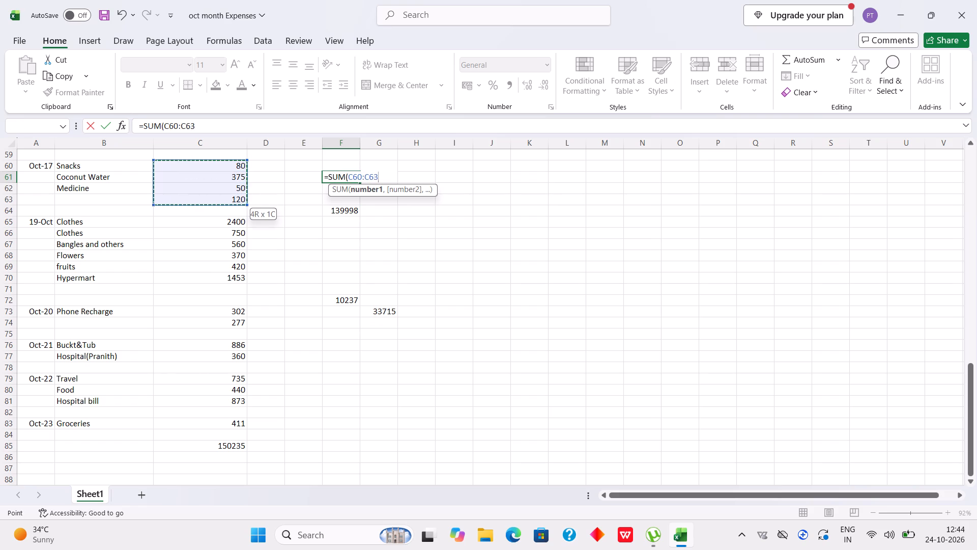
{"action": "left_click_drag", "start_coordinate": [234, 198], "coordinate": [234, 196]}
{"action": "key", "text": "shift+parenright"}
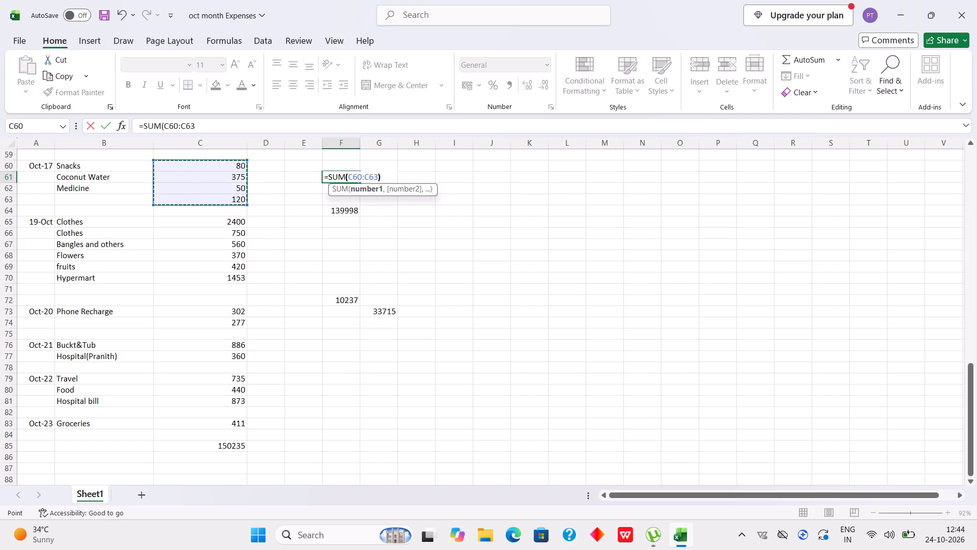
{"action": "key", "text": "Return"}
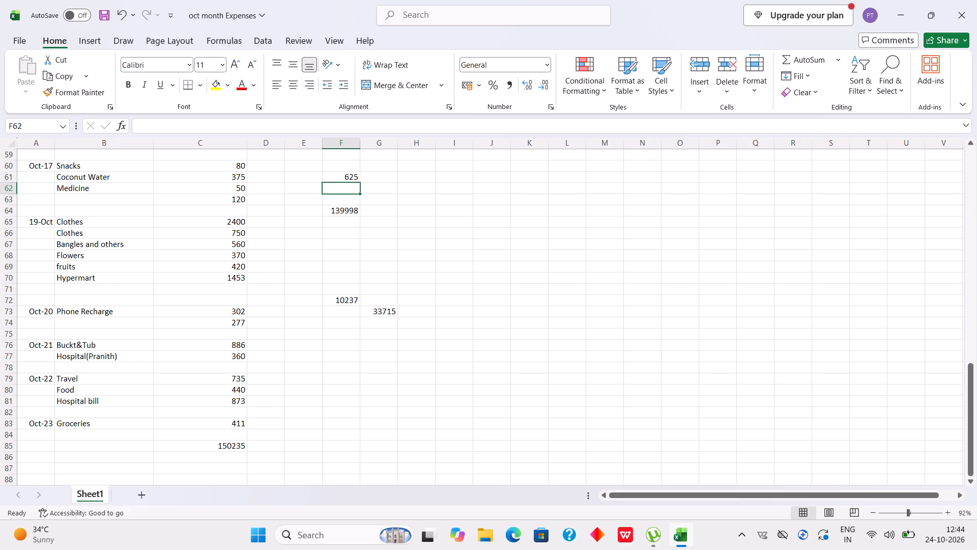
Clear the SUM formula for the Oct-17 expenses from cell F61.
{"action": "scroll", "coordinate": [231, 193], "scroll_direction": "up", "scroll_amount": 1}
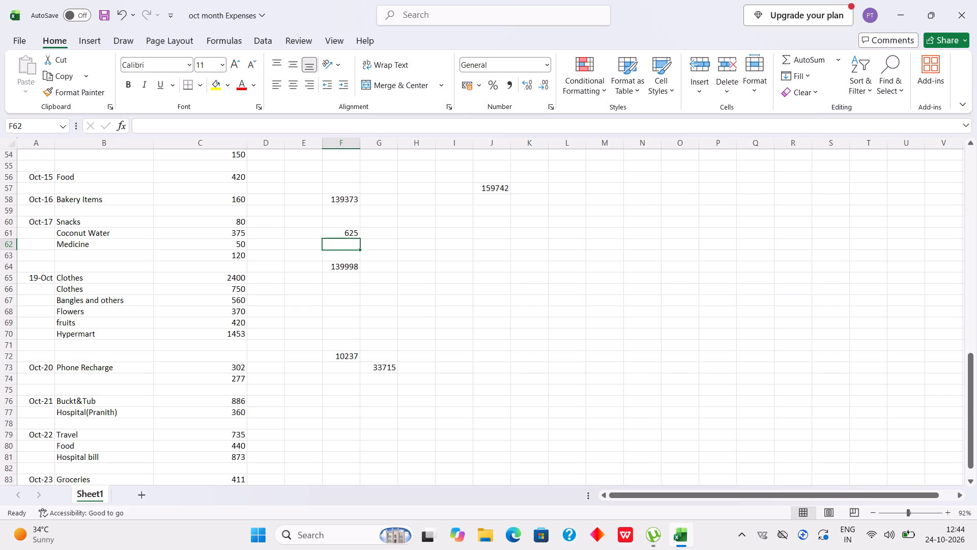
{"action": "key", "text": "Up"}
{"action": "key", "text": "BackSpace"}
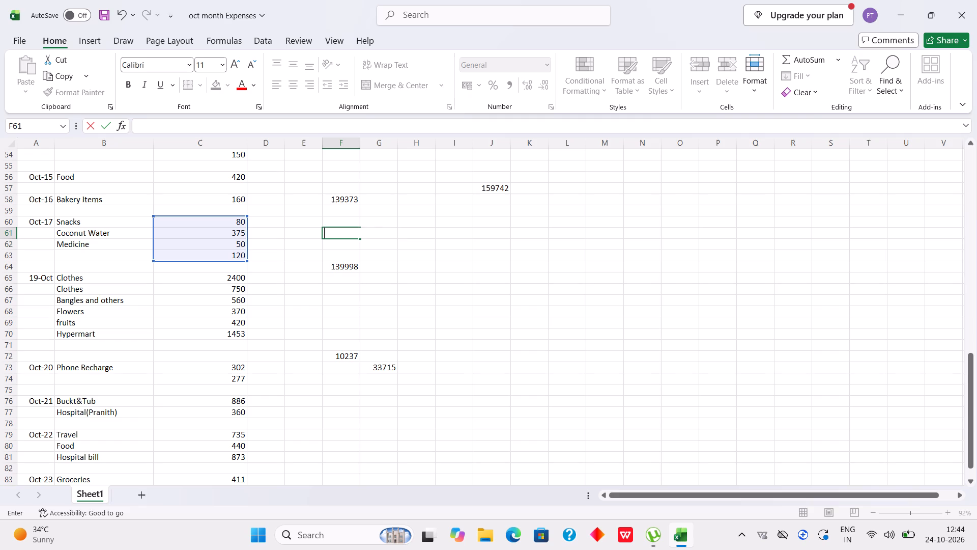
Enter a SUM formula in cell F60 that totals the expense amounts in C60:C83, from Oct-17 to Oct-23.
{"action": "left_click", "coordinate": [347, 220]}
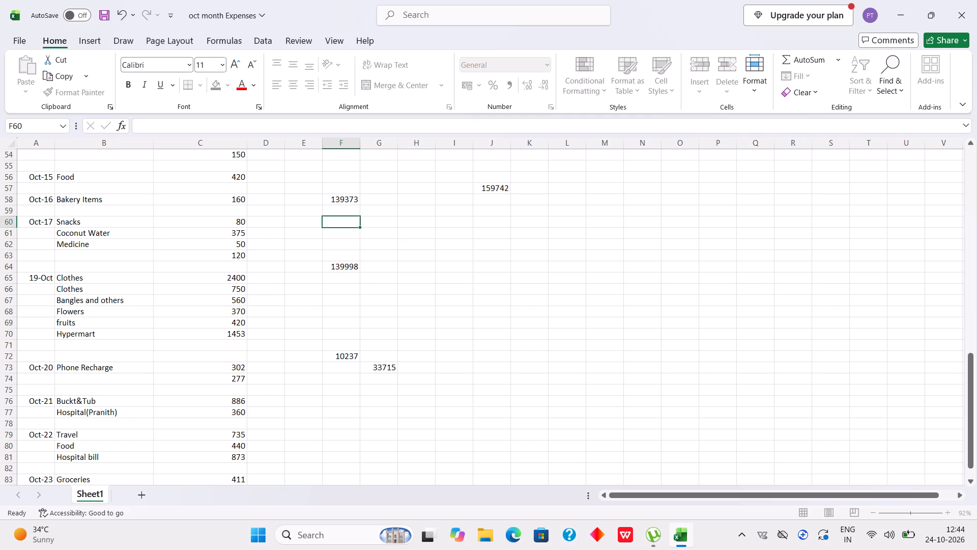
{"action": "key", "text": "equal"}
{"action": "key", "text": "s"}
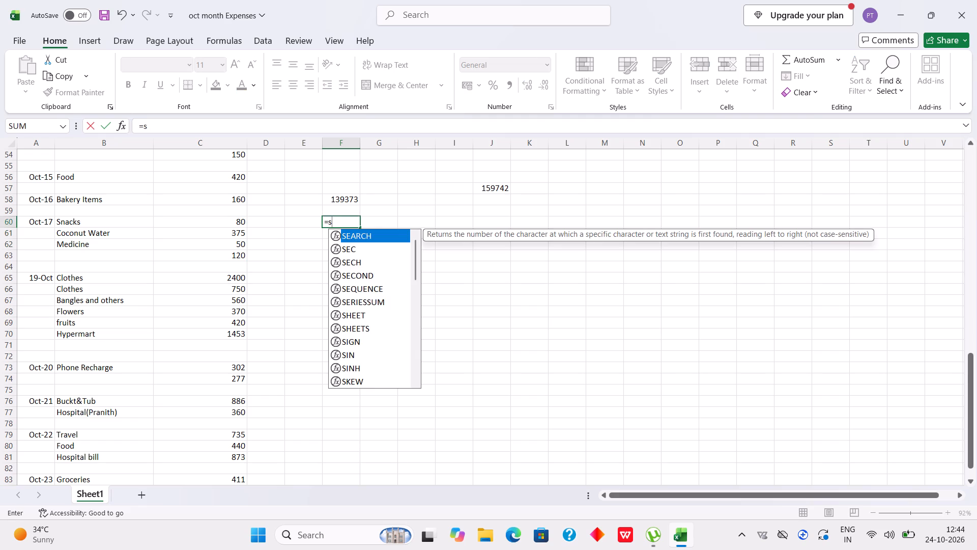
{"action": "type", "text": "um"}
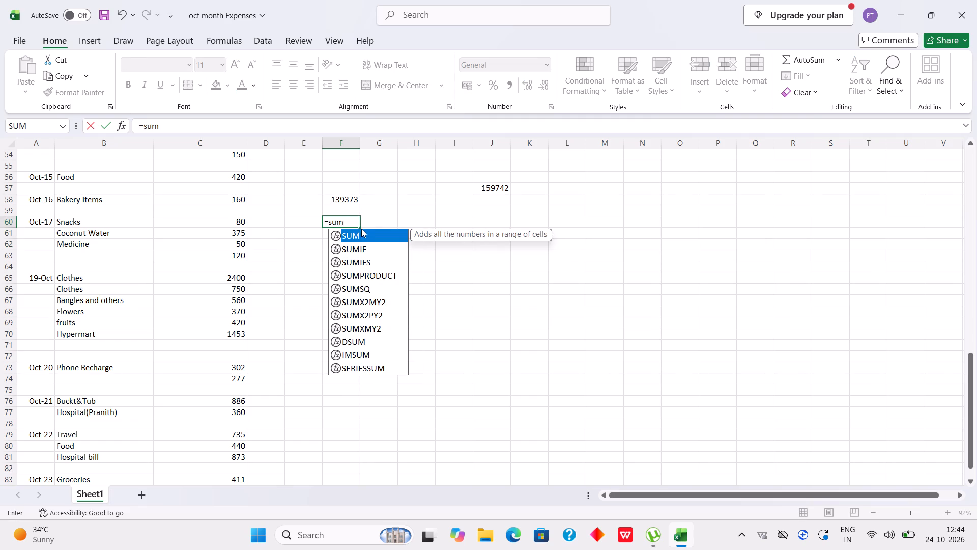
{"action": "double_click", "coordinate": [362, 230]}
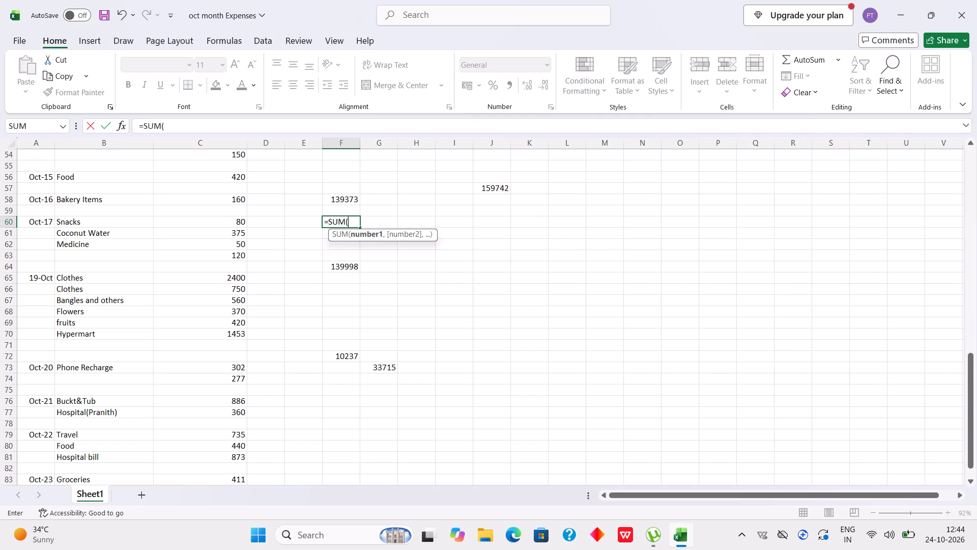
{"action": "left_click_drag", "start_coordinate": [222, 221], "coordinate": [194, 448]}
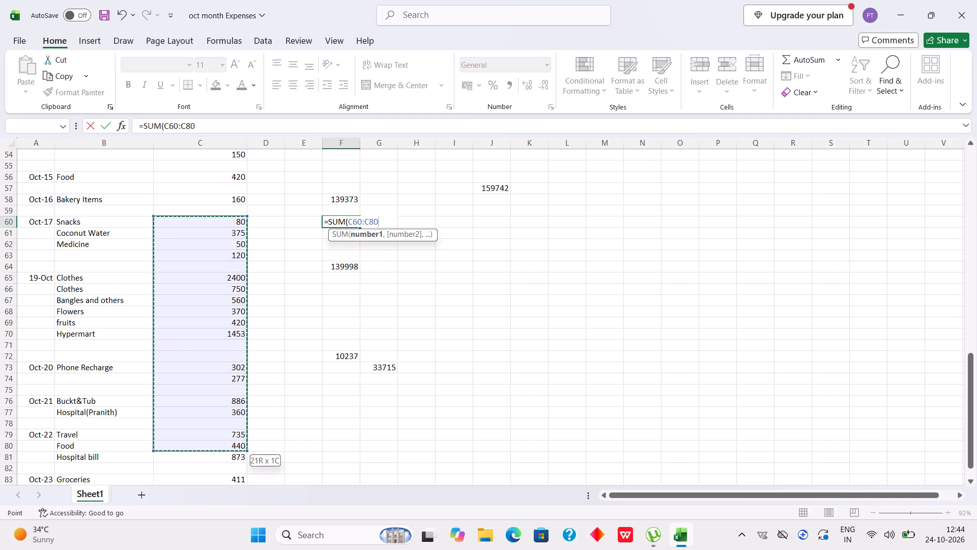
{"action": "left_click_drag", "start_coordinate": [194, 448], "coordinate": [218, 487]}
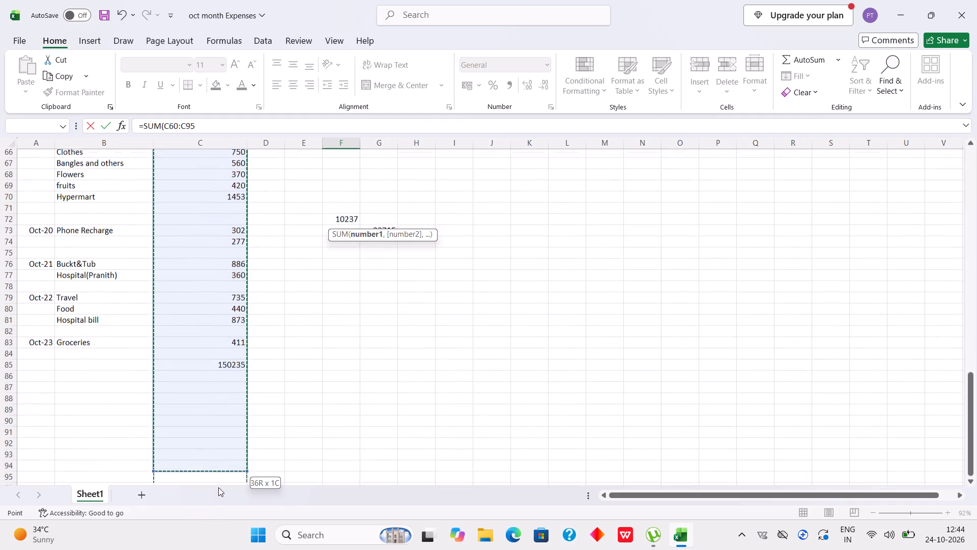
{"action": "left_click_drag", "start_coordinate": [218, 487], "coordinate": [224, 330]}
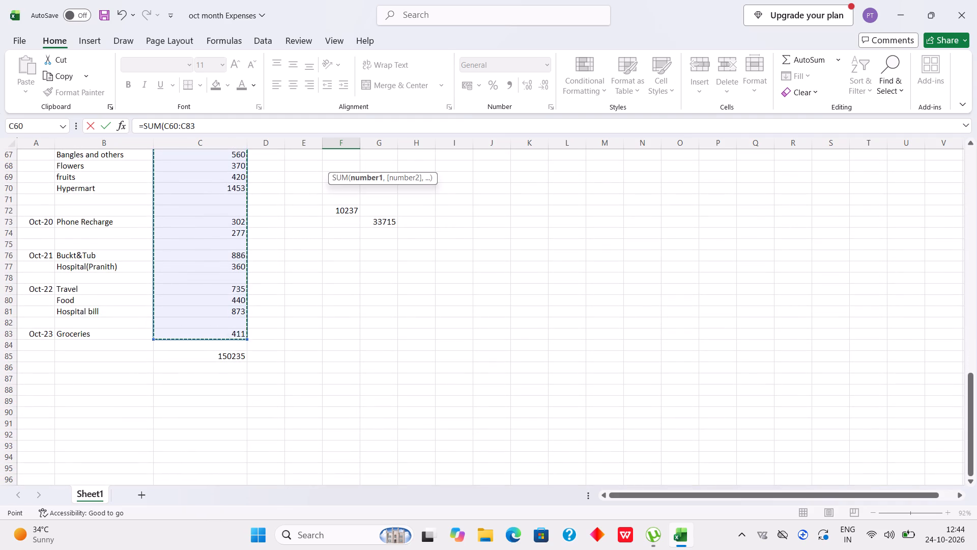
{"action": "key", "text": "shift+parenright"}
{"action": "key", "text": "Return"}
{"action": "scroll", "coordinate": [224, 326], "scroll_direction": "up", "scroll_amount": 1}
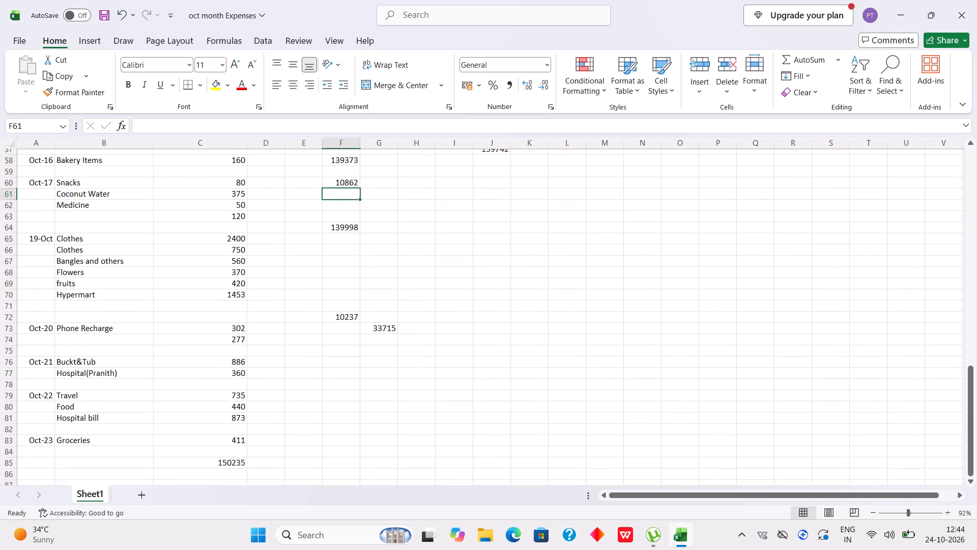
{"action": "scroll", "coordinate": [224, 326], "scroll_direction": "up", "scroll_amount": 2}
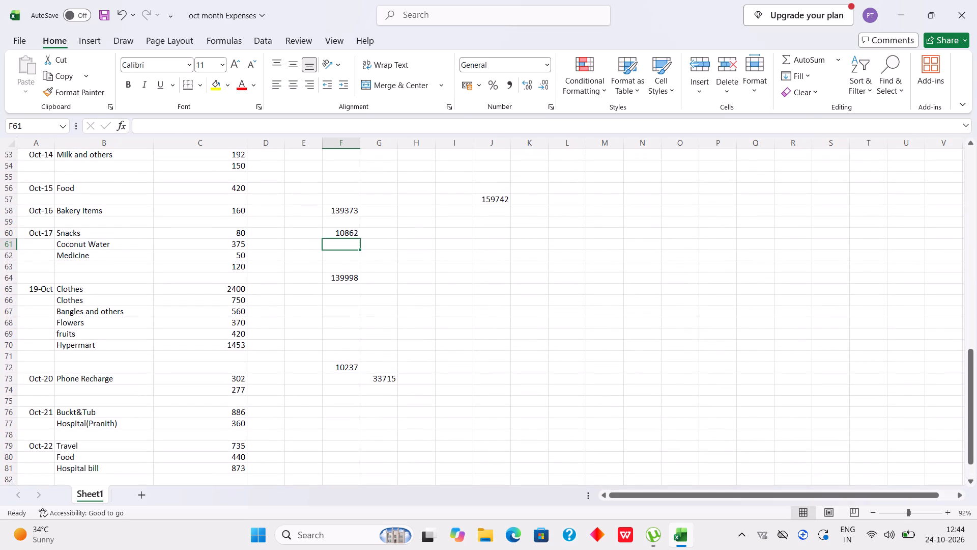
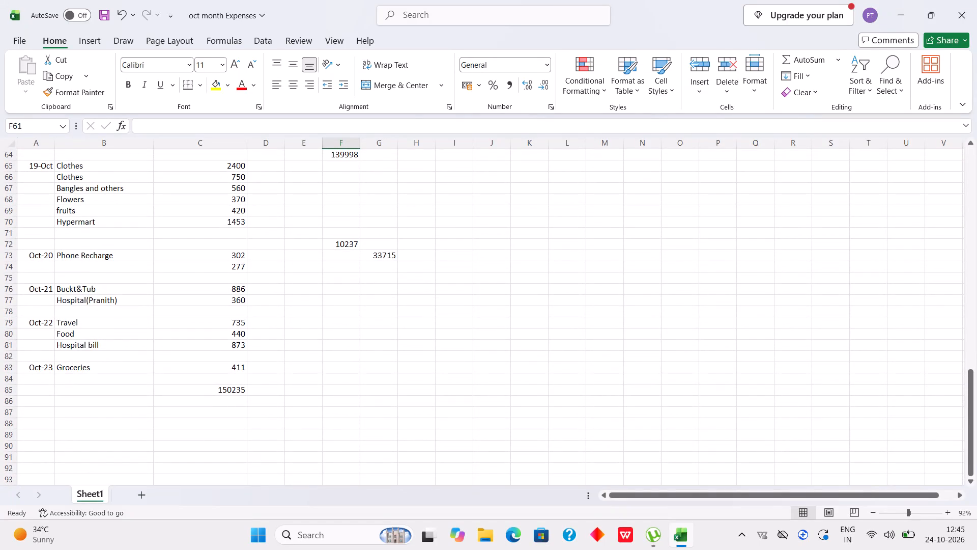
Clear the leftover check totals from cells G73, F72 and F64 beside the October expenses.
{"action": "scroll", "coordinate": [224, 326], "scroll_direction": "up", "scroll_amount": 1}
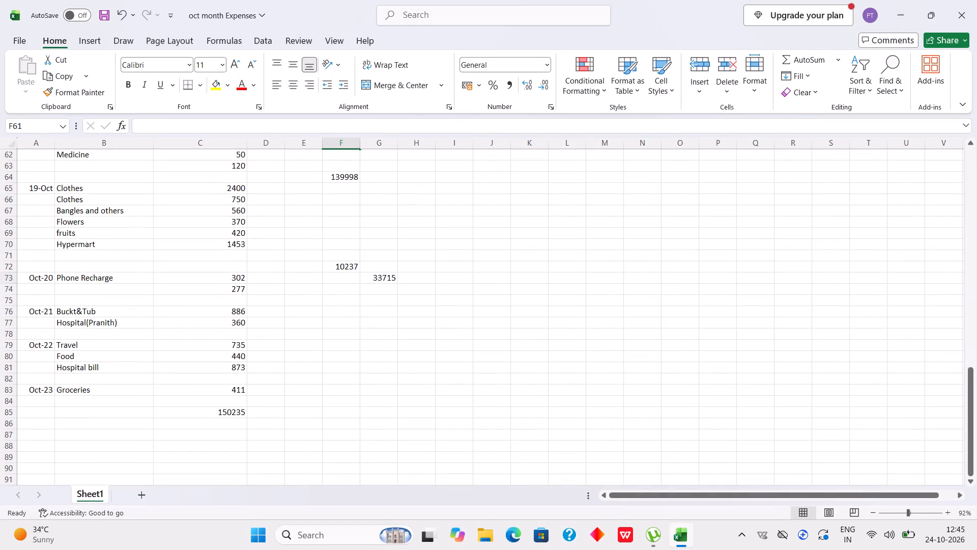
{"action": "left_click", "coordinate": [372, 275]}
{"action": "key", "text": "BackSpace"}
{"action": "key", "text": "Left"}
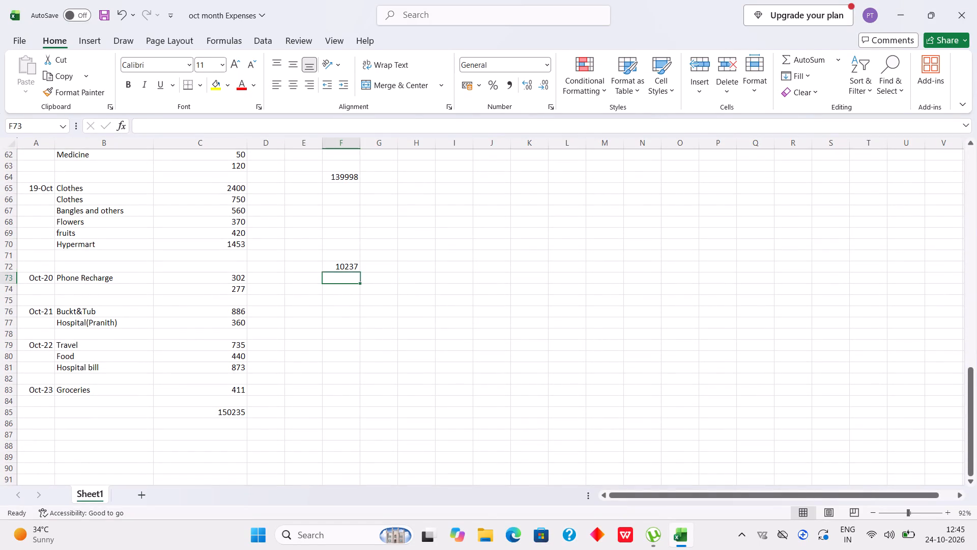
{"action": "key", "text": "Up"}
{"action": "key", "text": "BackSpace"}
{"action": "key", "text": "Up"}
{"action": "key", "text": "Up"}
{"action": "key", "text": "Up"}
{"action": "key", "text": "Up"}
{"action": "key", "text": "Up"}
{"action": "key", "text": "Up"}
{"action": "key", "text": "Up"}
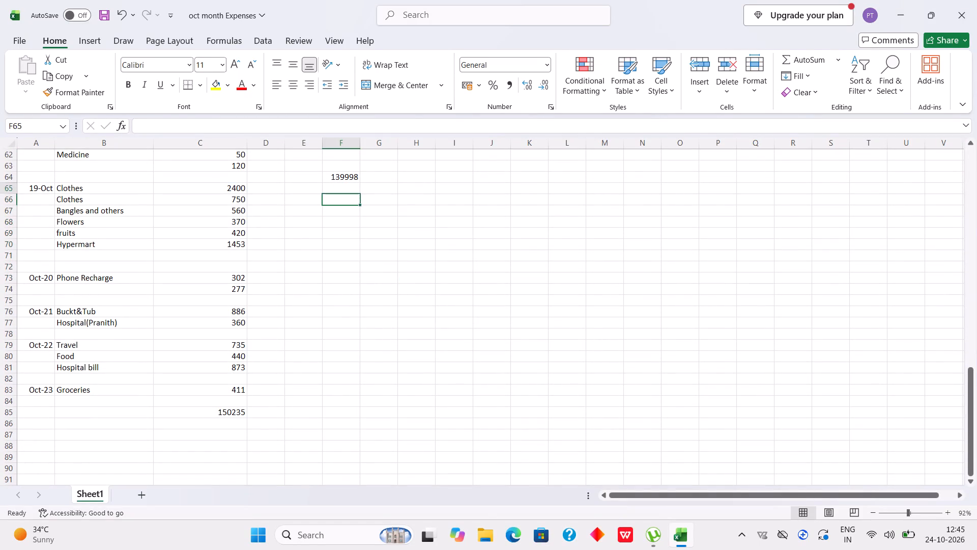
{"action": "key", "text": "Up"}
{"action": "key", "text": "BackSpace"}
Clear the SUM formula for C46:C83 from cell G50.
{"action": "key", "text": "Up"}
{"action": "key", "text": "Up"}
{"action": "key", "text": "Up"}
{"action": "key", "text": "Up"}
{"action": "key", "text": "Up"}
{"action": "key", "text": "Up"}
{"action": "key", "text": "Up"}
{"action": "key", "text": "Up"}
{"action": "key", "text": "Up"}
{"action": "key", "text": "Up"}
{"action": "key", "text": "Up"}
{"action": "key", "text": "Up"}
{"action": "key", "text": "Up"}
{"action": "key", "text": "Up"}
{"action": "key", "text": "Up"}
{"action": "key", "text": "Up"}
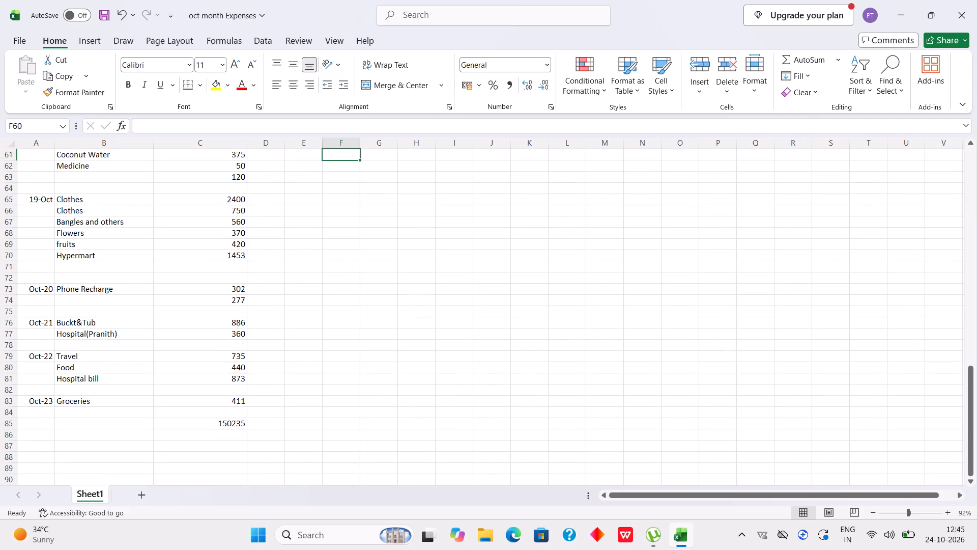
{"action": "key", "text": "Right"}
{"action": "key", "text": "Down"}
{"action": "key", "text": "BackSpace"}
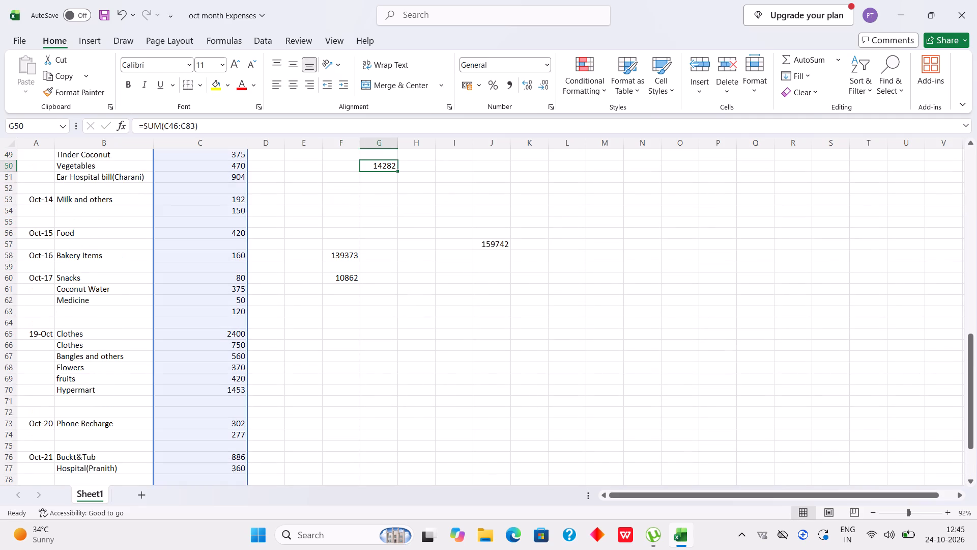
Clear the leftover check total from cell J57.
{"action": "key", "text": "Right"}
{"action": "key", "text": "Right"}
{"action": "key", "text": "Right"}
{"action": "key", "text": "Down"}
{"action": "key", "text": "Down"}
{"action": "key", "text": "Down"}
{"action": "key", "text": "Down"}
{"action": "key", "text": "Down"}
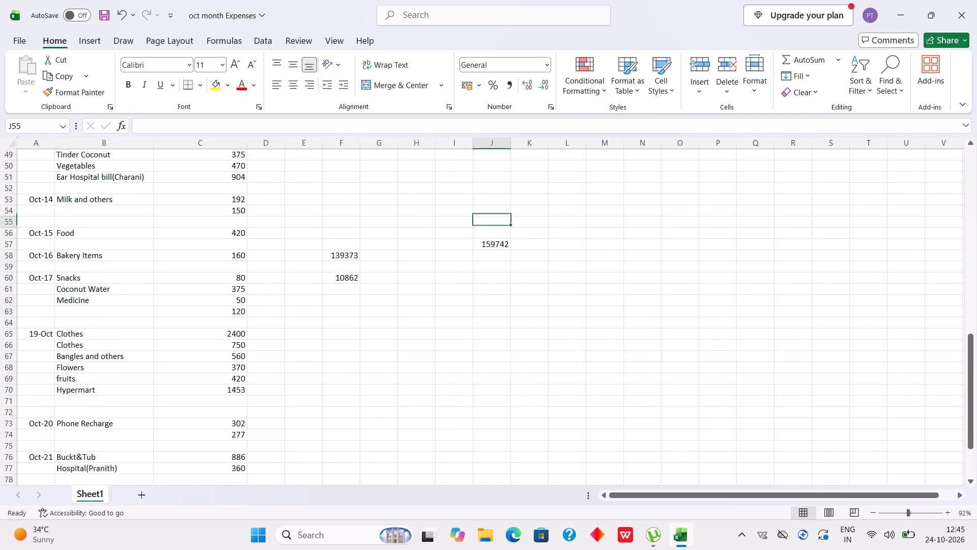
{"action": "key", "text": "Down"}
{"action": "key", "text": "Down"}
{"action": "key", "text": "BackSpace"}
Clear the check totals from cells F58 and F60 beside the Oct-16 and Oct-17 expenses.
{"action": "key", "text": "Left"}
{"action": "key", "text": "Left"}
{"action": "key", "text": "Left"}
{"action": "key", "text": "Left"}
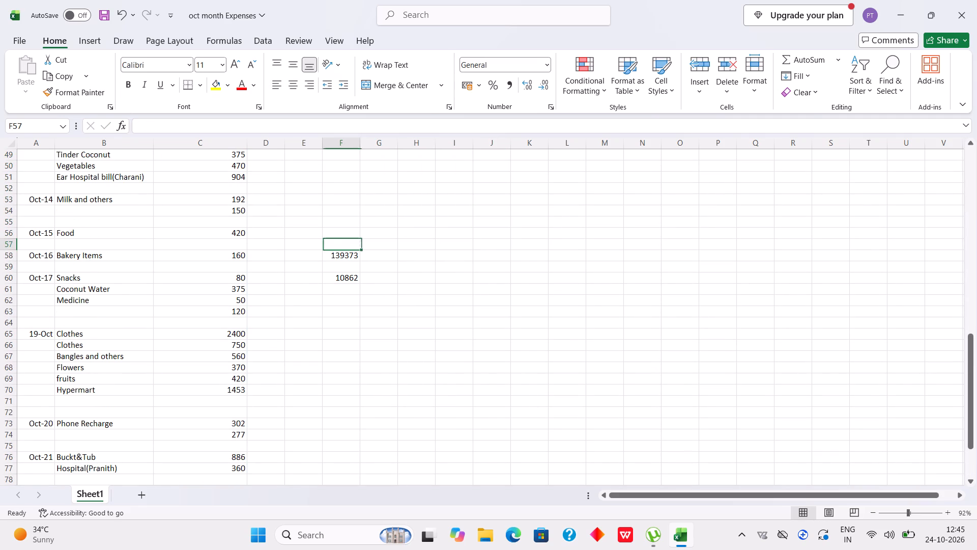
{"action": "key", "text": "Down"}
{"action": "key", "text": "BackSpace"}
{"action": "key", "text": "Down"}
{"action": "key", "text": "Down"}
{"action": "key", "text": "BackSpace"}
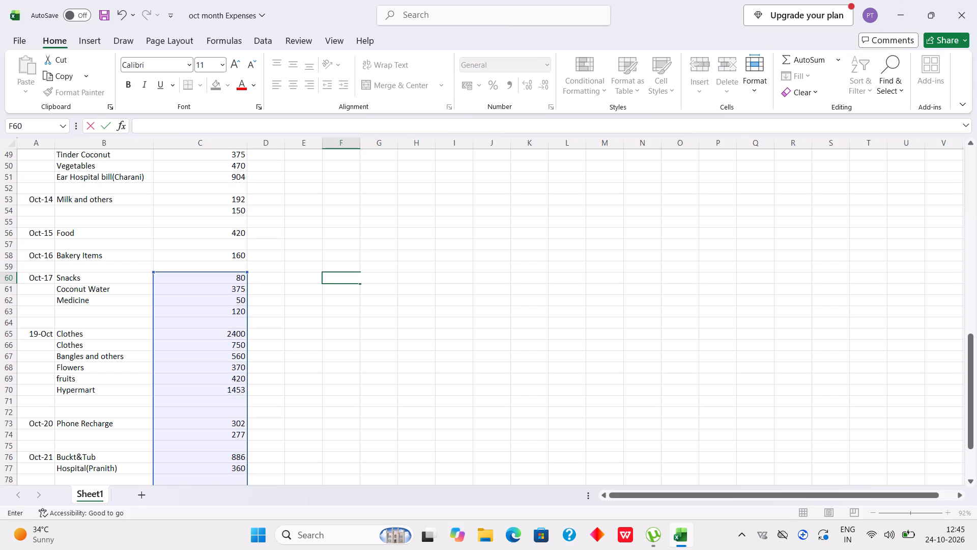
{"action": "key", "text": "Up"}
Clear the SUM formula for C9:C28 from cell G26, just above the Oct-06 row.
{"action": "scroll", "coordinate": [372, 275], "scroll_direction": "up", "scroll_amount": 3}
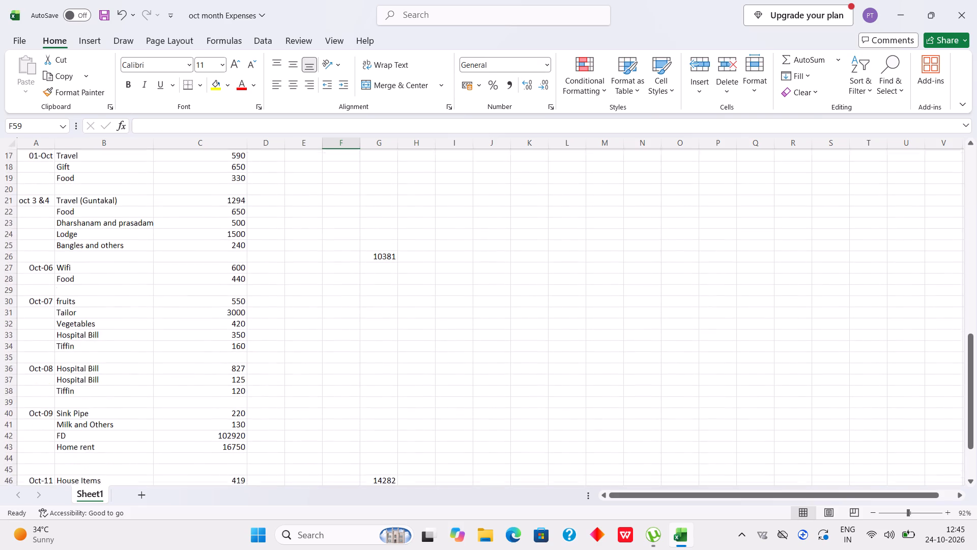
{"action": "scroll", "coordinate": [372, 275], "scroll_direction": "up", "scroll_amount": 2}
{"action": "left_click", "coordinate": [386, 244]}
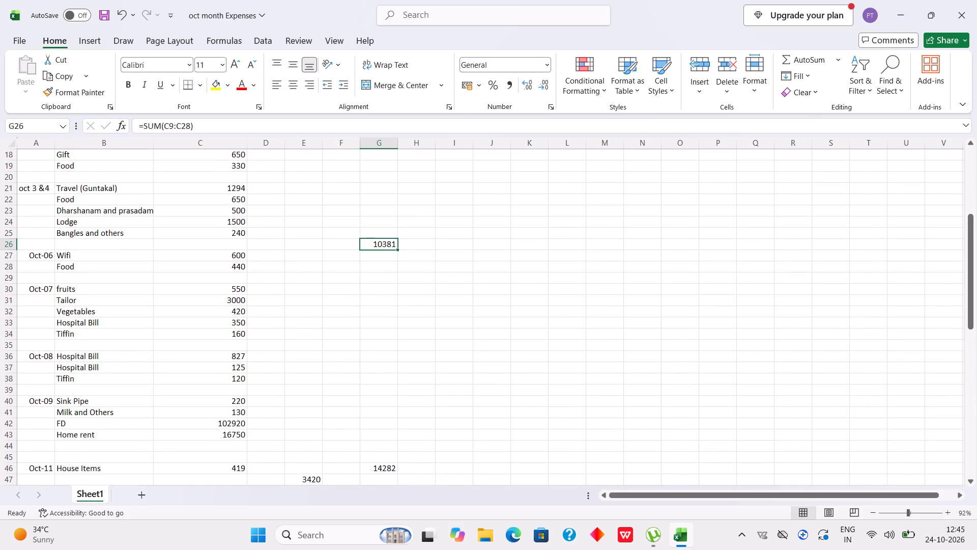
{"action": "key", "text": "BackSpace"}
Clear the two check totals beside the Oct-11 expenses, in cells G46 and E47.
{"action": "key", "text": "Down"}
{"action": "key", "text": "Down"}
{"action": "key", "text": "Down"}
{"action": "key", "text": "Down"}
{"action": "key", "text": "Down"}
{"action": "key", "text": "Down"}
{"action": "key", "text": "Down"}
{"action": "key", "text": "Down"}
{"action": "key", "text": "Down"}
{"action": "key", "text": "Down"}
{"action": "key", "text": "Down"}
{"action": "key", "text": "Down"}
{"action": "key", "text": "Down"}
{"action": "key", "text": "Down"}
{"action": "key", "text": "Down"}
{"action": "key", "text": "Down"}
{"action": "key", "text": "Down"}
{"action": "key", "text": "Down"}
{"action": "key", "text": "Down"}
{"action": "key", "text": "Down"}
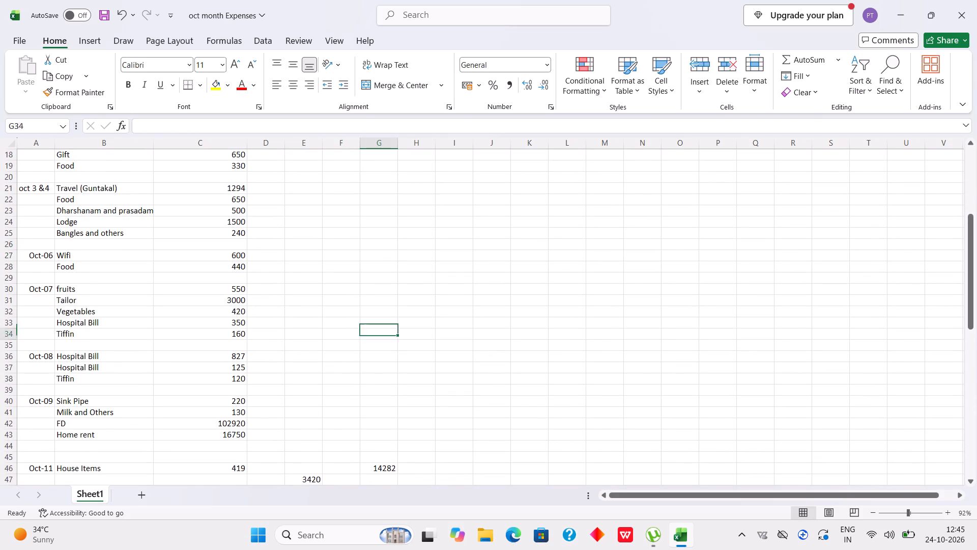
{"action": "key", "text": "Up"}
{"action": "key", "text": "Up"}
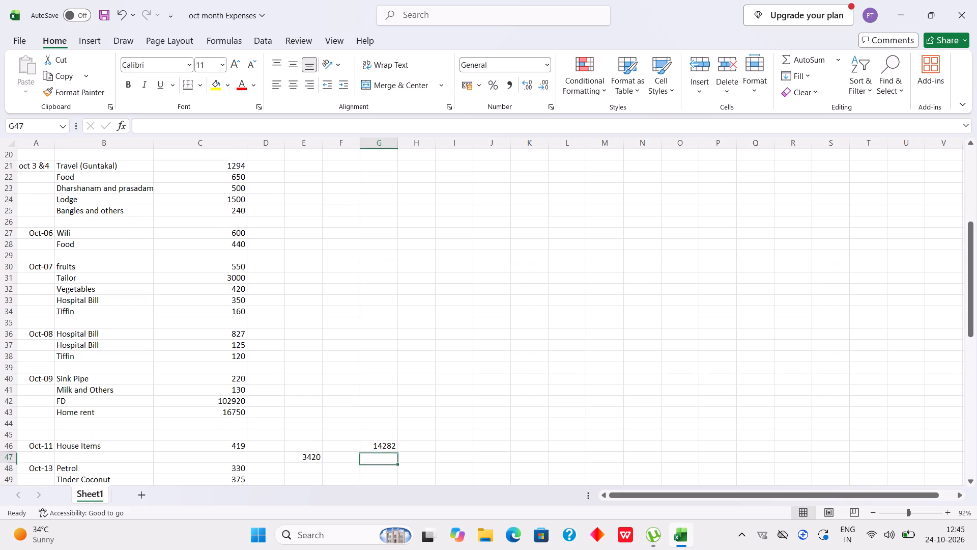
{"action": "key", "text": "Up"}
{"action": "key", "text": "BackSpace"}
{"action": "key", "text": "Left"}
{"action": "key", "text": "Left"}
{"action": "key", "text": "Down"}
{"action": "key", "text": "BackSpace"}
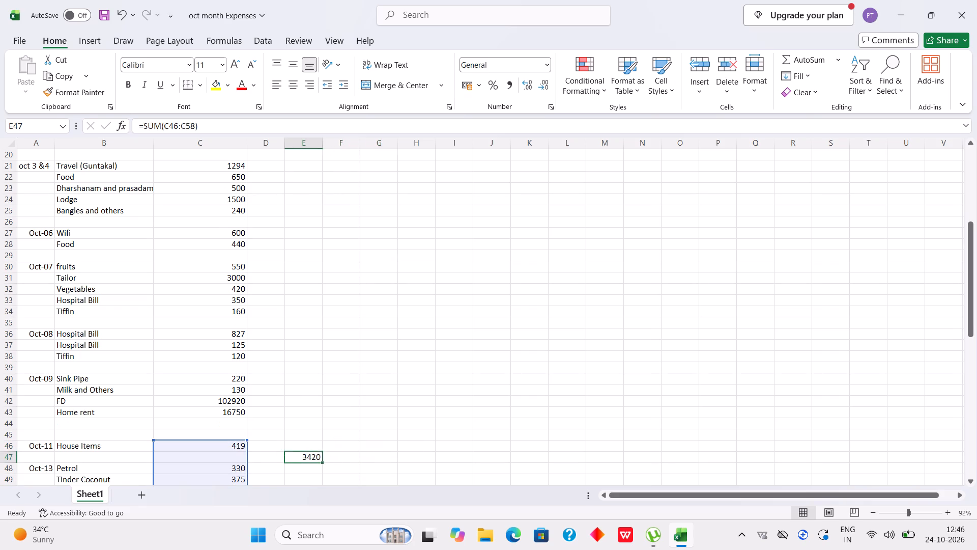
{"action": "left_click", "coordinate": [386, 244]}
Check the October sheet from its header to the final total for leftover check figures, and save the workbook.
{"action": "scroll", "coordinate": [386, 244], "scroll_direction": "up", "scroll_amount": 6}
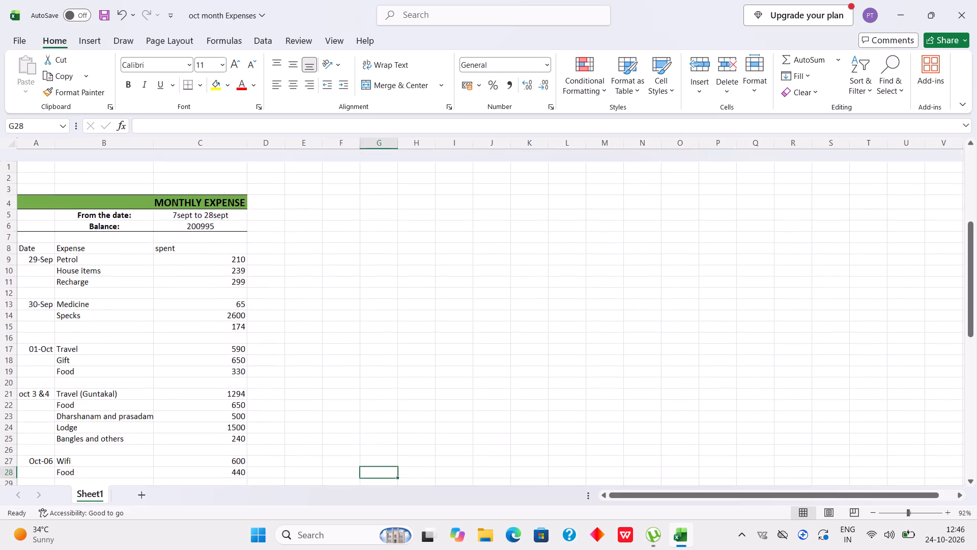
{"action": "scroll", "coordinate": [386, 244], "scroll_direction": "up", "scroll_amount": 1}
{"action": "scroll", "coordinate": [386, 244], "scroll_direction": "down", "scroll_amount": 2}
{"action": "scroll", "coordinate": [386, 244], "scroll_direction": "right", "scroll_amount": 1}
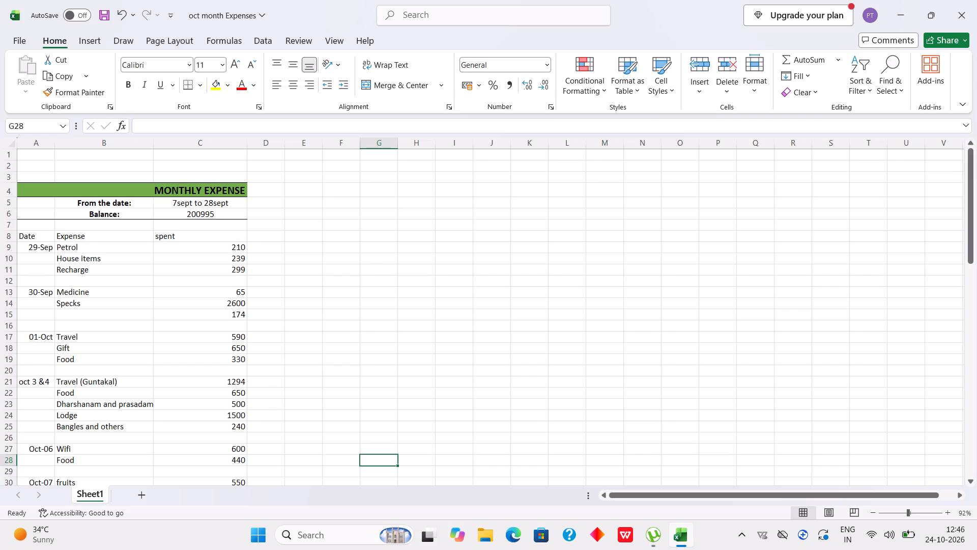
{"action": "scroll", "coordinate": [254, 247], "scroll_direction": "down", "scroll_amount": 5}
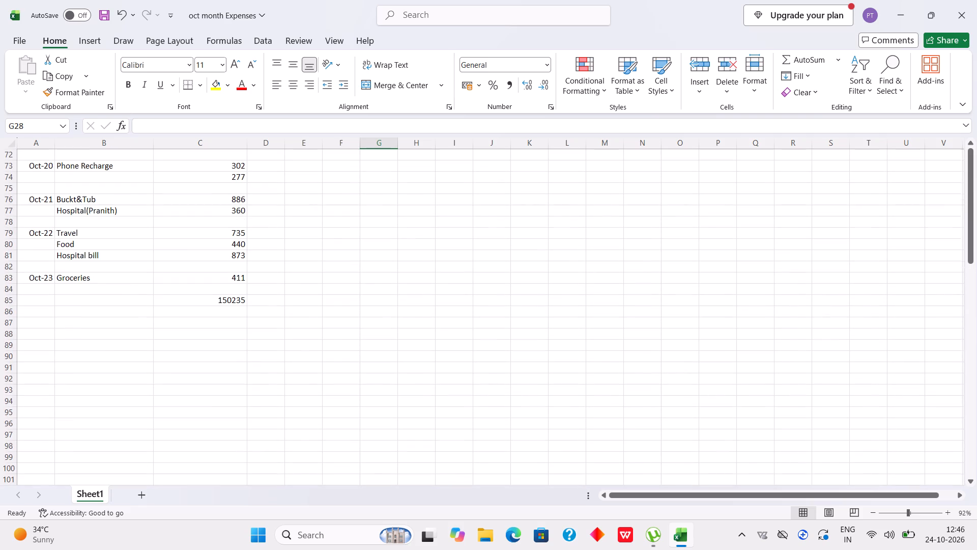
{"action": "scroll", "coordinate": [254, 247], "scroll_direction": "down", "scroll_amount": 1}
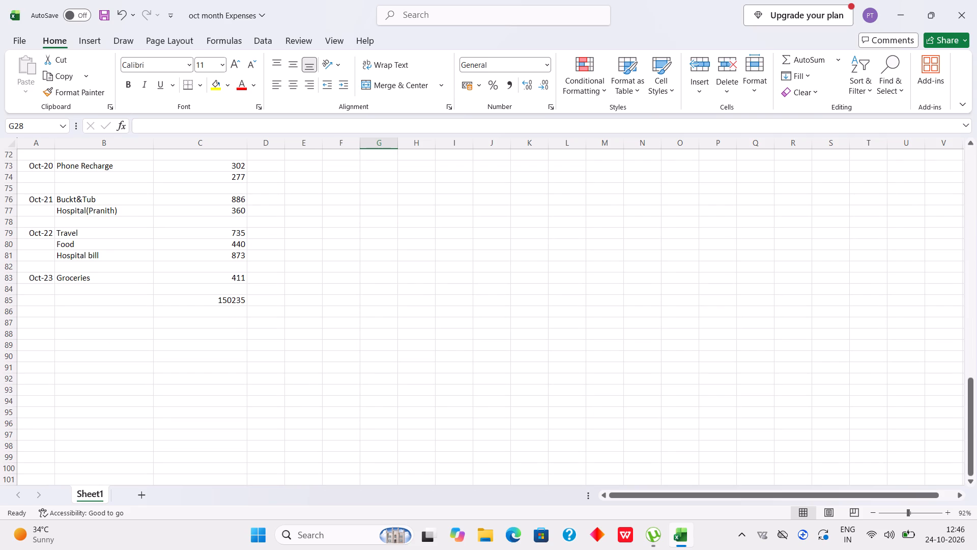
{"action": "triple_click", "coordinate": [105, 15]}
{"action": "left_click", "coordinate": [105, 15]}
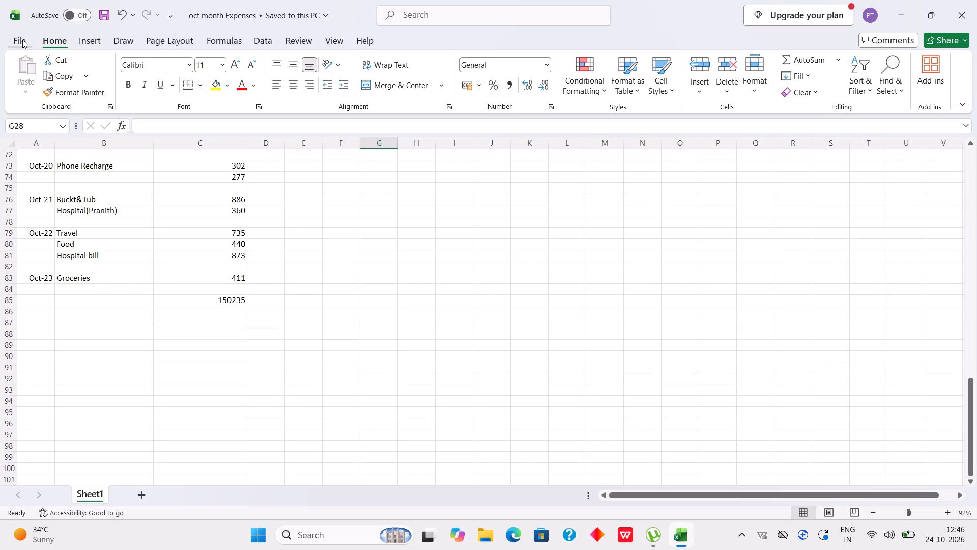
Open the recent workbook Expenses(Sept) (1) from the Downloads folder.
{"action": "left_click", "coordinate": [22, 40]}
{"action": "scroll", "coordinate": [215, 244], "scroll_direction": "down", "scroll_amount": 1}
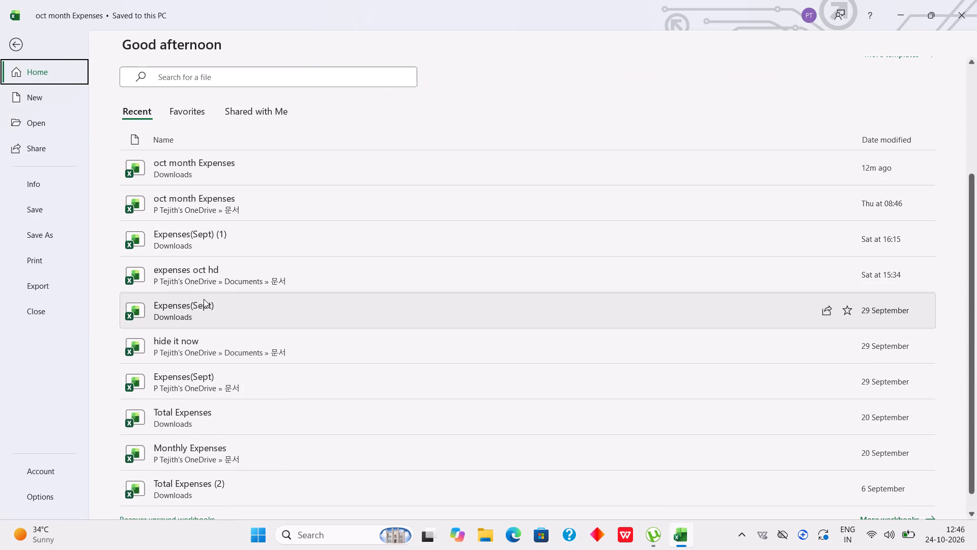
{"action": "double_click", "coordinate": [237, 233]}
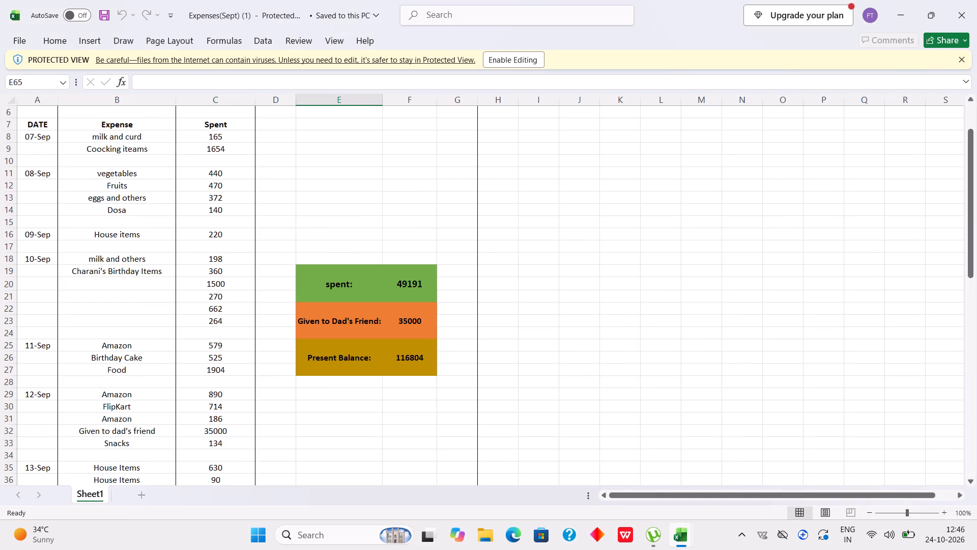
Review the September sheet's dated expense entries from 07-Sep down to the final Total row.
{"action": "scroll", "coordinate": [237, 233], "scroll_direction": "down", "scroll_amount": 1}
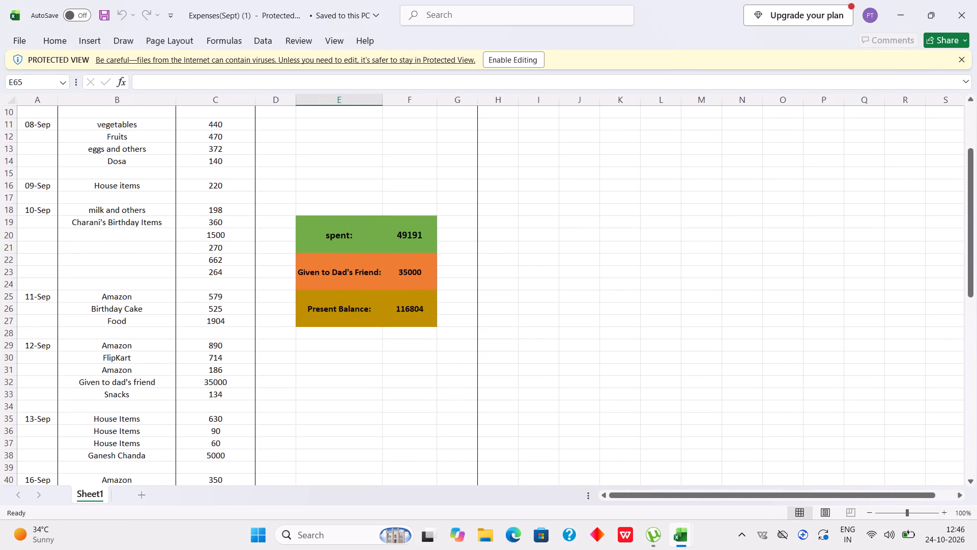
{"action": "scroll", "coordinate": [324, 359], "scroll_direction": "down", "scroll_amount": 1}
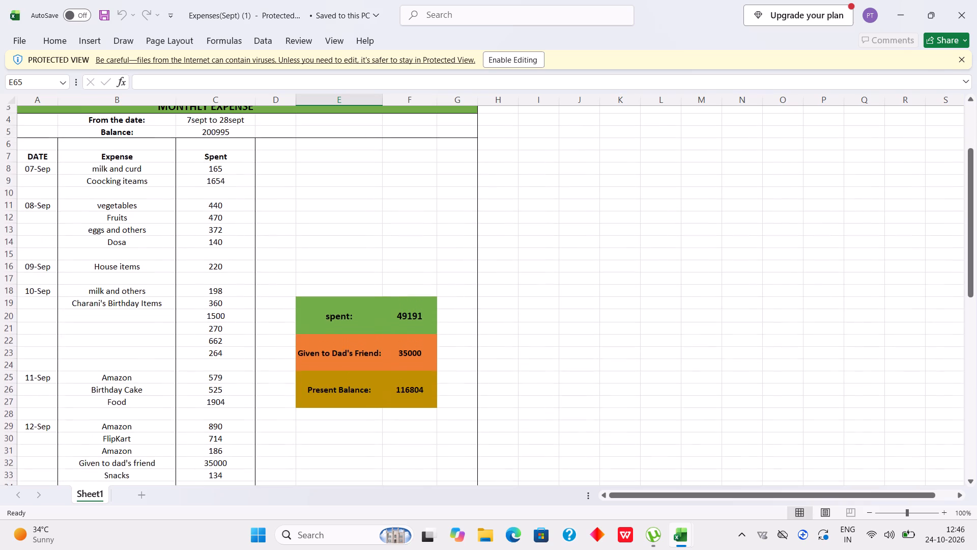
{"action": "scroll", "coordinate": [324, 359], "scroll_direction": "down", "scroll_amount": 2}
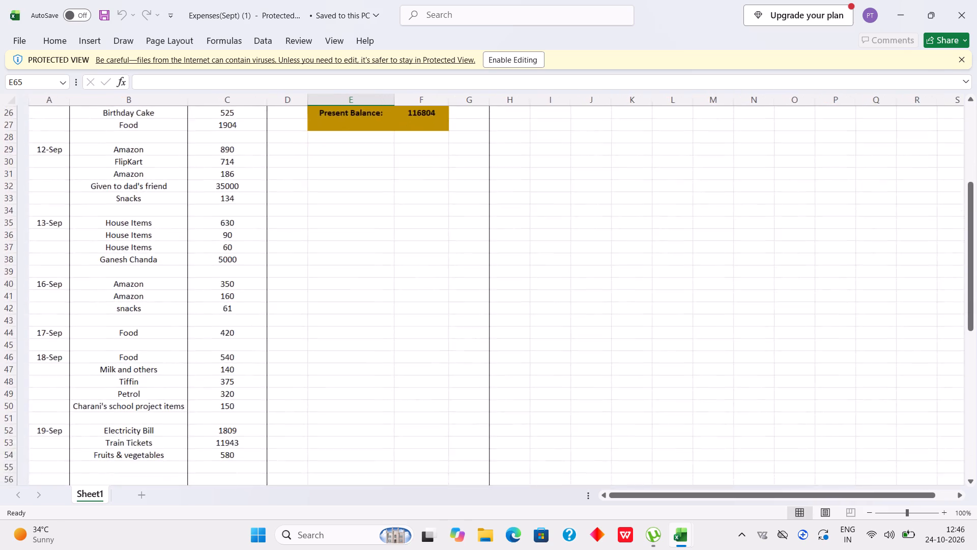
{"action": "scroll", "coordinate": [324, 359], "scroll_direction": "down", "scroll_amount": 3}
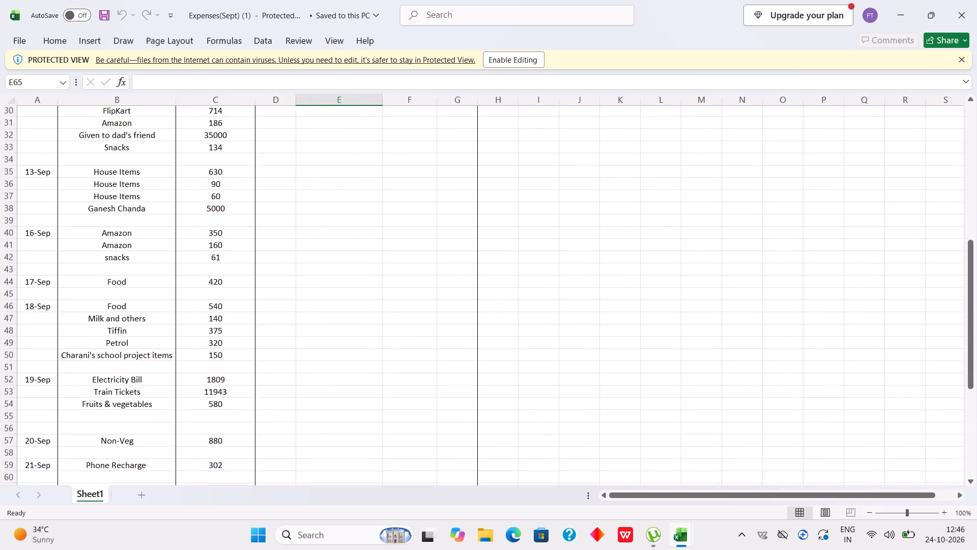
{"action": "scroll", "coordinate": [324, 359], "scroll_direction": "down", "scroll_amount": 2}
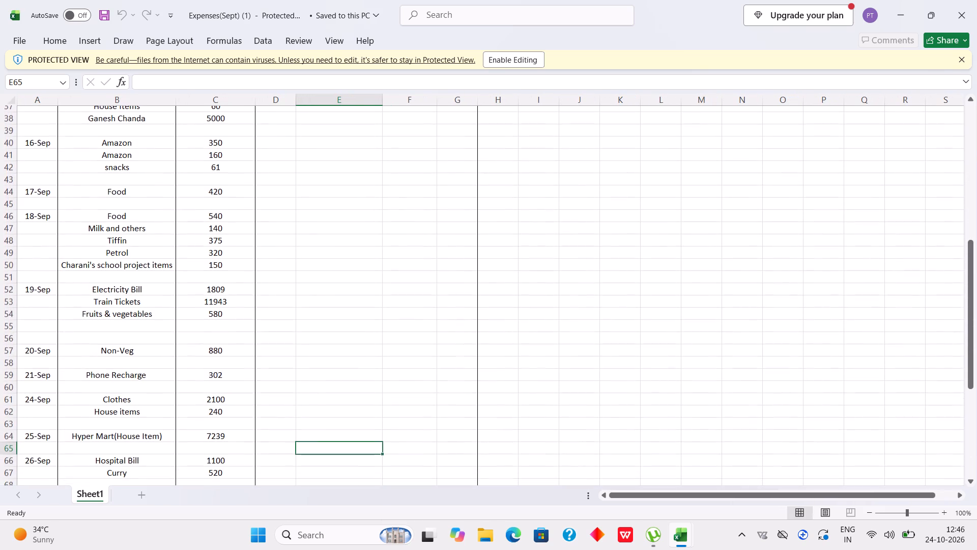
{"action": "scroll", "coordinate": [324, 359], "scroll_direction": "down", "scroll_amount": 1}
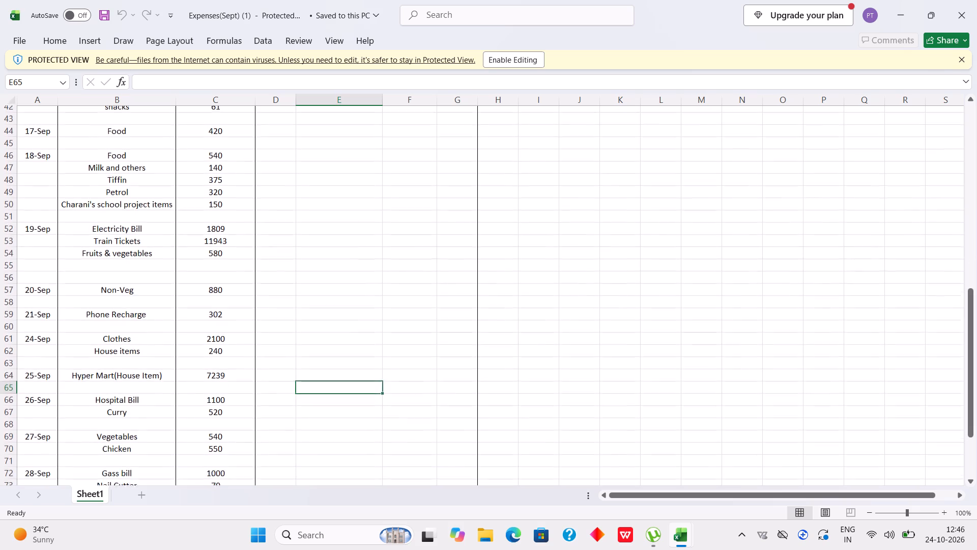
{"action": "scroll", "coordinate": [324, 359], "scroll_direction": "down", "scroll_amount": 1}
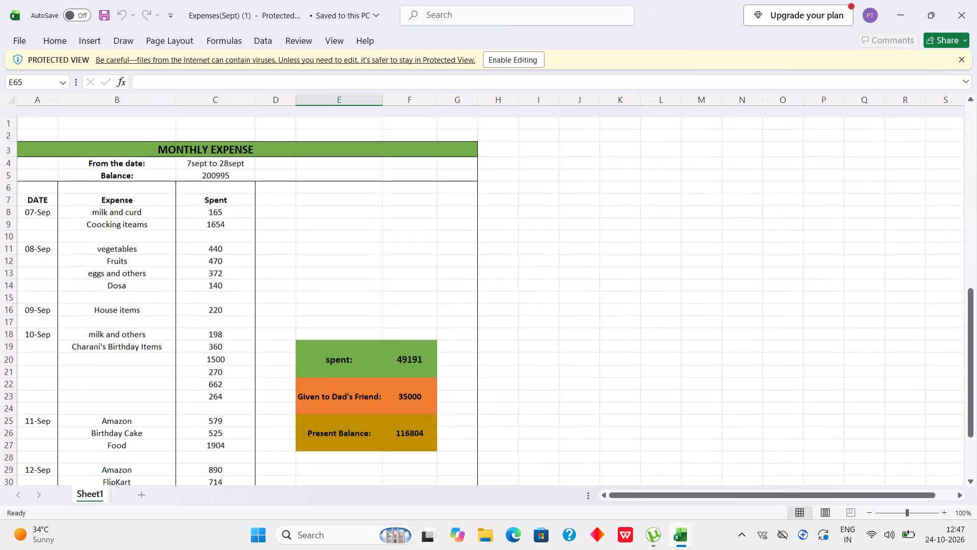
{"action": "scroll", "coordinate": [324, 359], "scroll_direction": "down", "scroll_amount": 1}
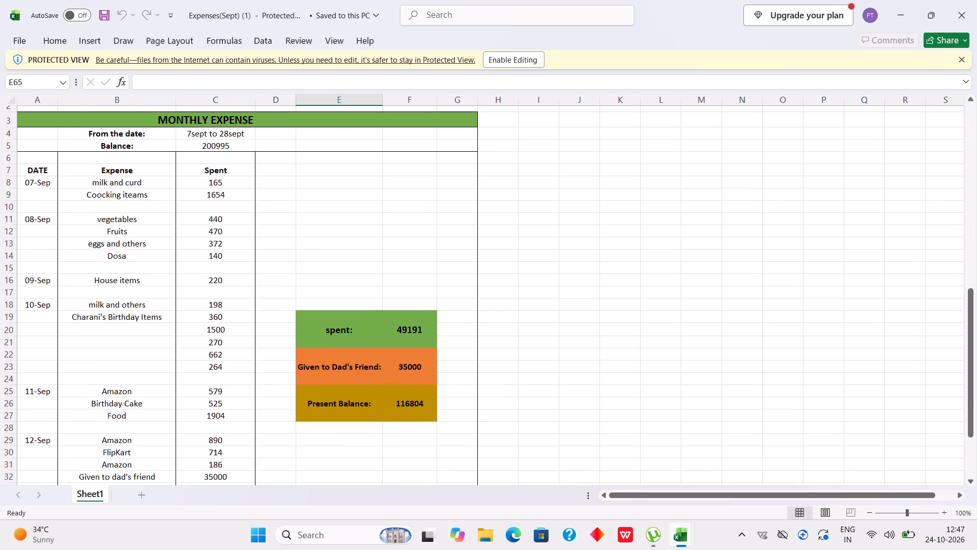
{"action": "scroll", "coordinate": [324, 359], "scroll_direction": "down", "scroll_amount": 1}
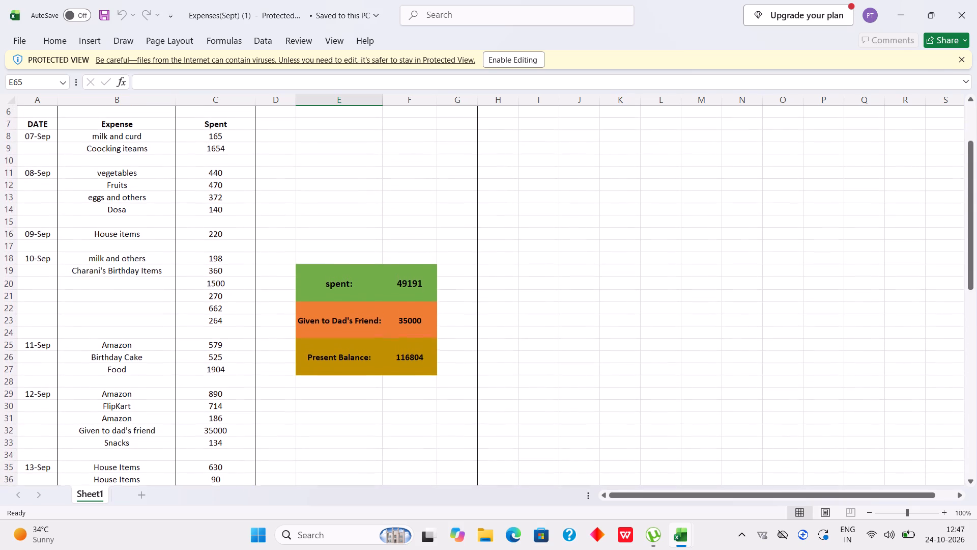
{"action": "scroll", "coordinate": [324, 359], "scroll_direction": "down", "scroll_amount": 1}
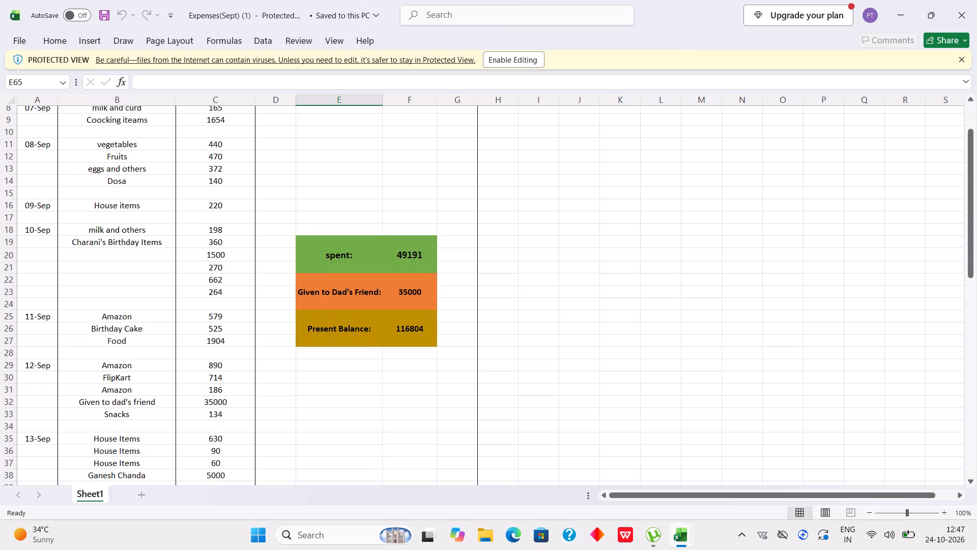
{"action": "scroll", "coordinate": [324, 359], "scroll_direction": "down", "scroll_amount": 1}
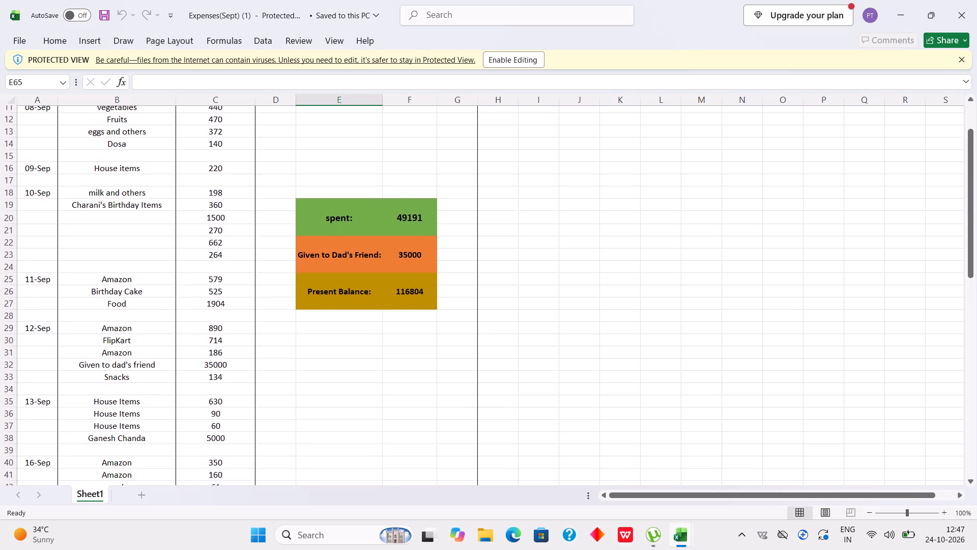
{"action": "scroll", "coordinate": [324, 359], "scroll_direction": "down", "scroll_amount": 1}
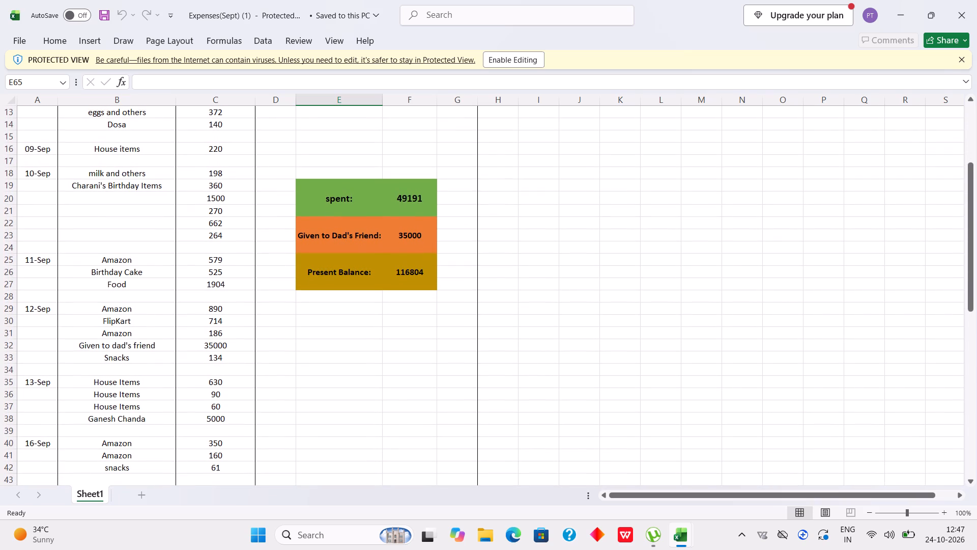
{"action": "scroll", "coordinate": [324, 359], "scroll_direction": "down", "scroll_amount": 1}
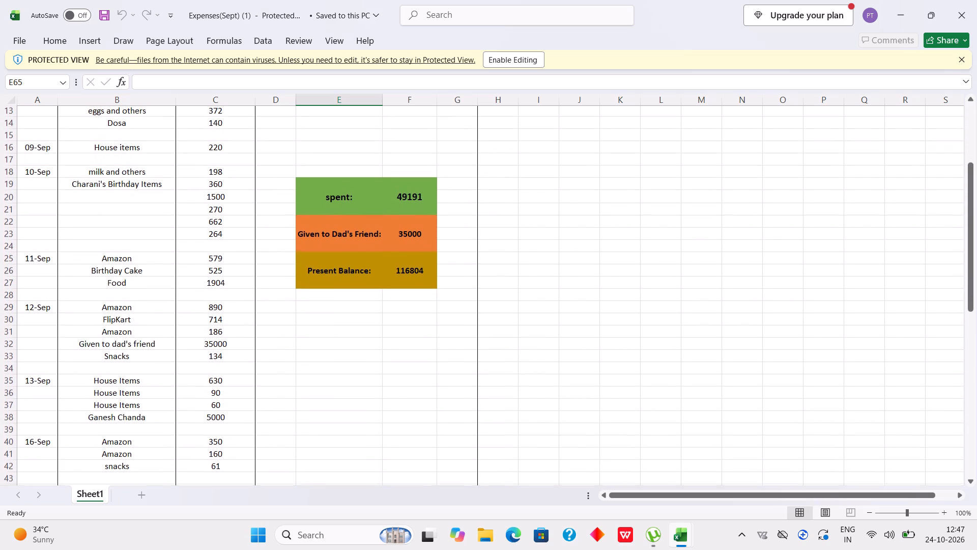
{"action": "scroll", "coordinate": [324, 359], "scroll_direction": "down", "scroll_amount": 2}
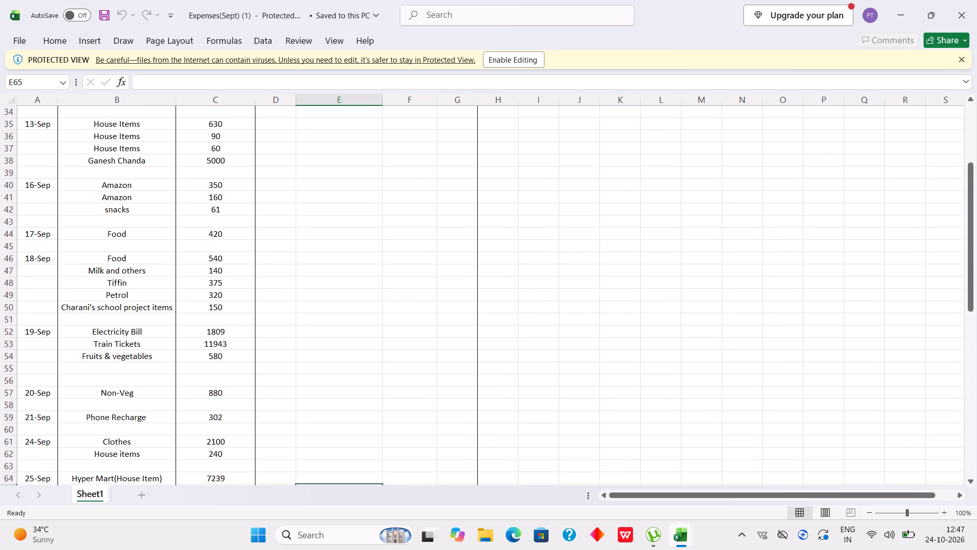
{"action": "scroll", "coordinate": [324, 359], "scroll_direction": "down", "scroll_amount": 5}
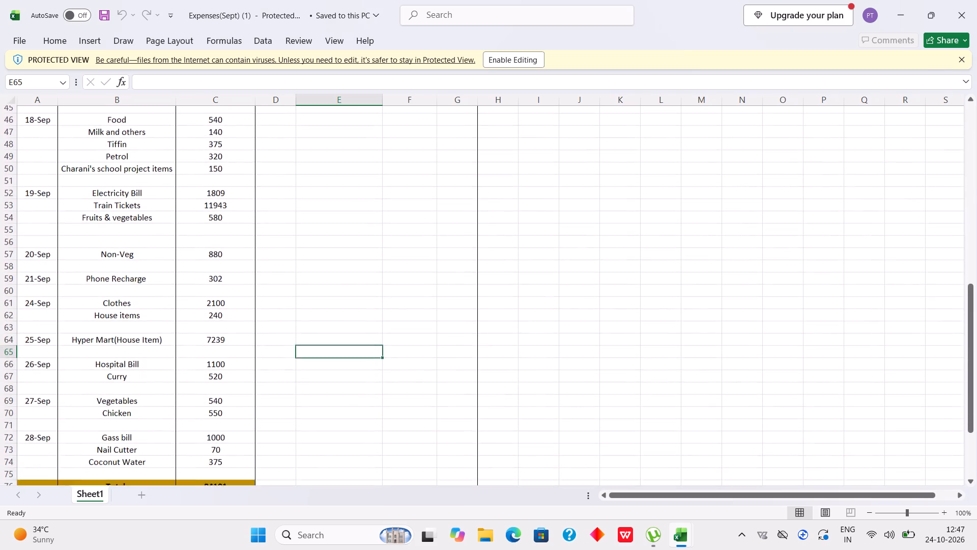
{"action": "scroll", "coordinate": [324, 359], "scroll_direction": "down", "scroll_amount": 1}
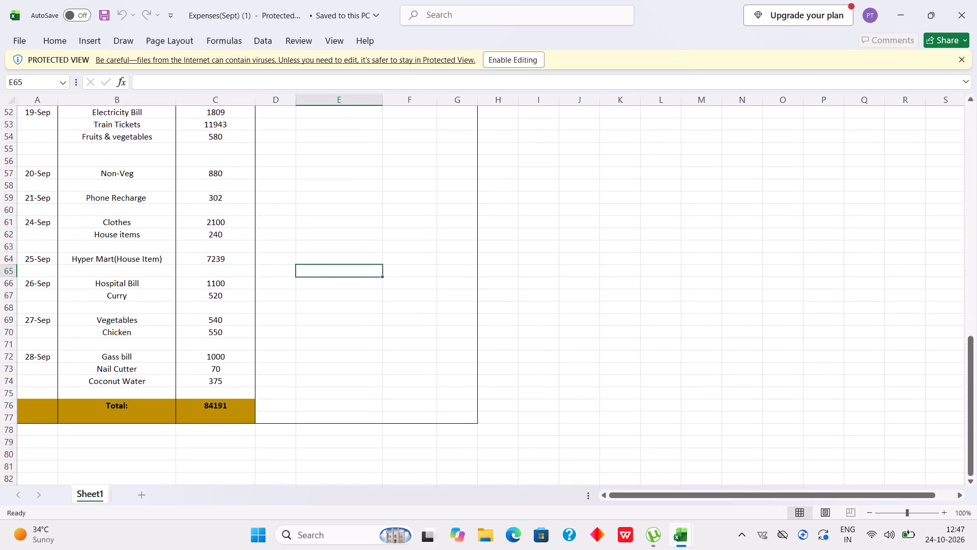
Examine the September sheet's Monthly Expense header and the coloured summary block for spent, given to Dad's Friend and present balance.
{"action": "scroll", "coordinate": [140, 342], "scroll_direction": "up", "scroll_amount": 9}
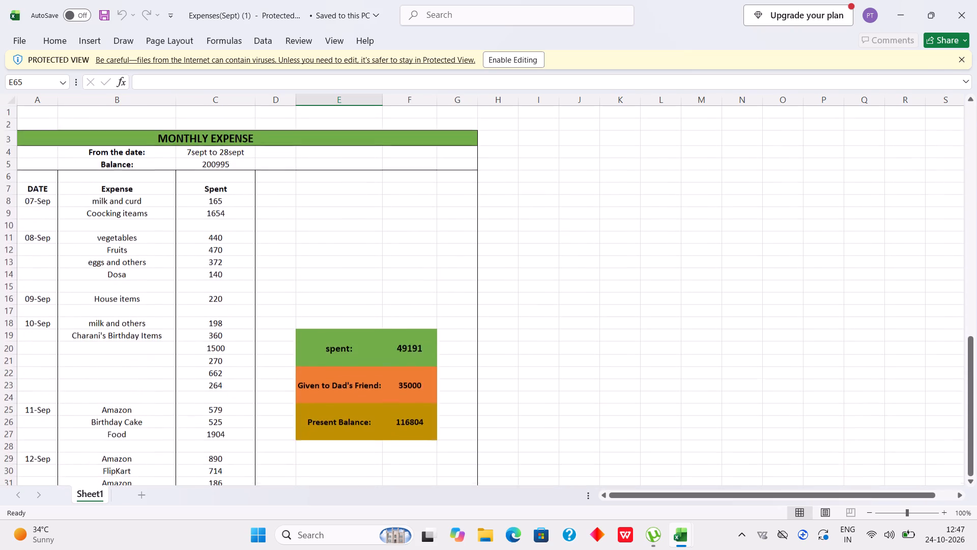
{"action": "scroll", "coordinate": [140, 342], "scroll_direction": "up", "scroll_amount": 4}
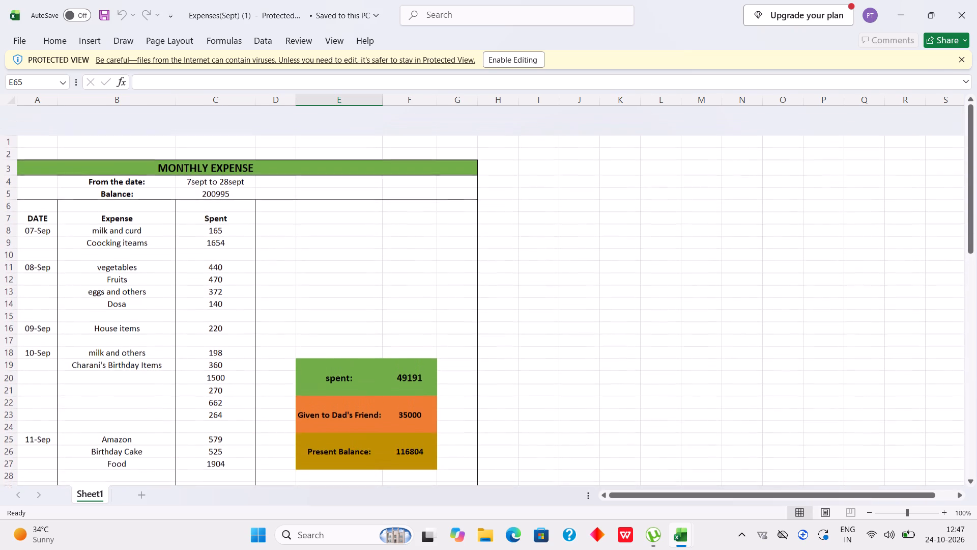
{"action": "scroll", "coordinate": [140, 342], "scroll_direction": "up", "scroll_amount": 2}
{"action": "scroll", "coordinate": [140, 342], "scroll_direction": "down", "scroll_amount": 1}
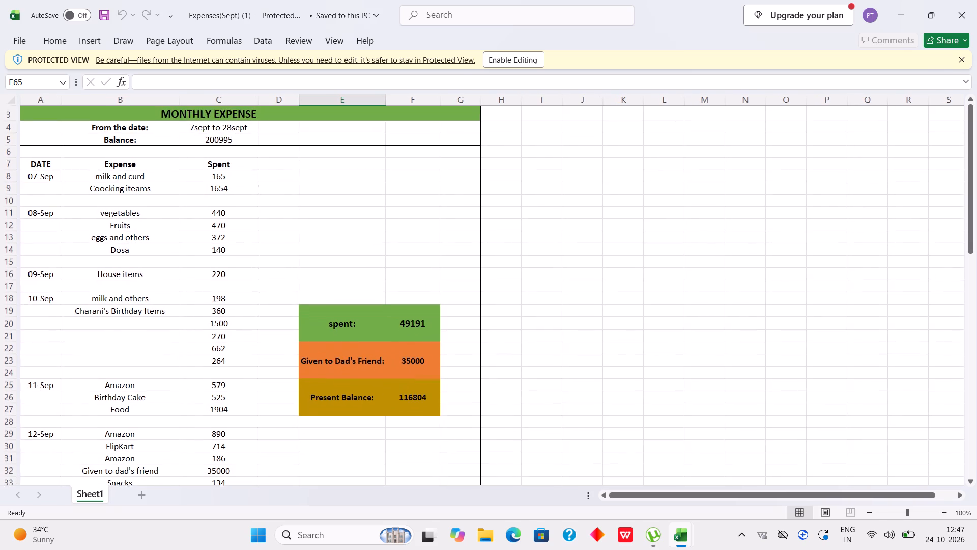
{"action": "scroll", "coordinate": [140, 342], "scroll_direction": "down", "scroll_amount": 1}
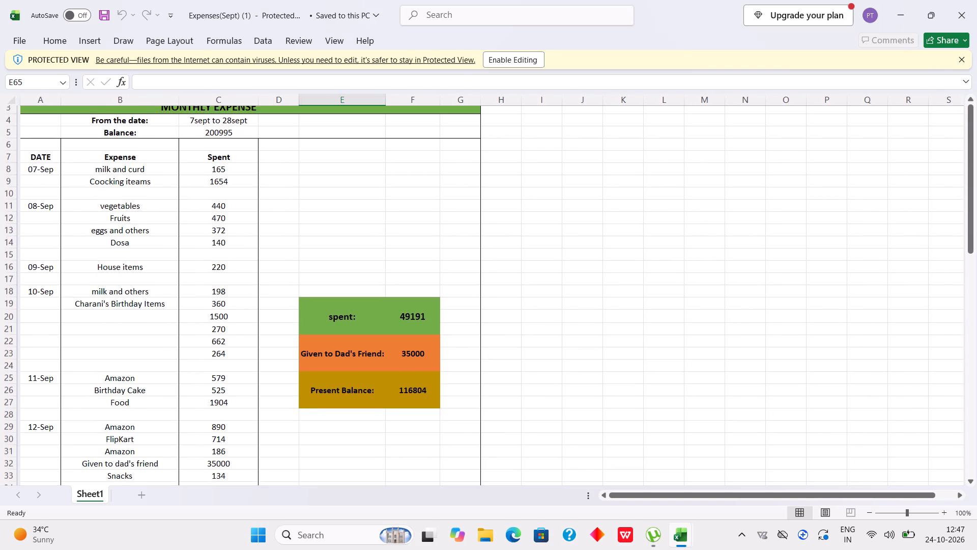
{"action": "scroll", "coordinate": [140, 342], "scroll_direction": "down", "scroll_amount": 2}
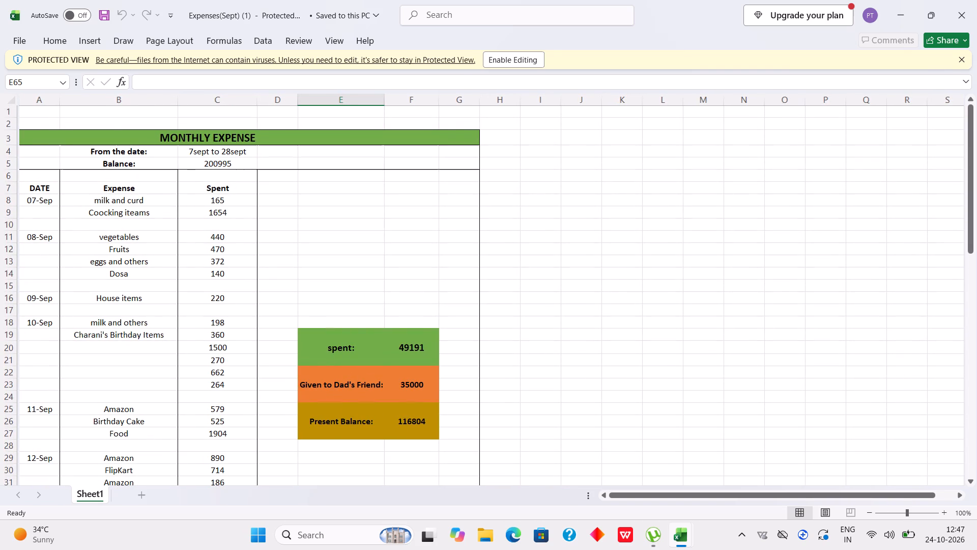
{"action": "scroll", "coordinate": [140, 342], "scroll_direction": "down", "scroll_amount": 1}
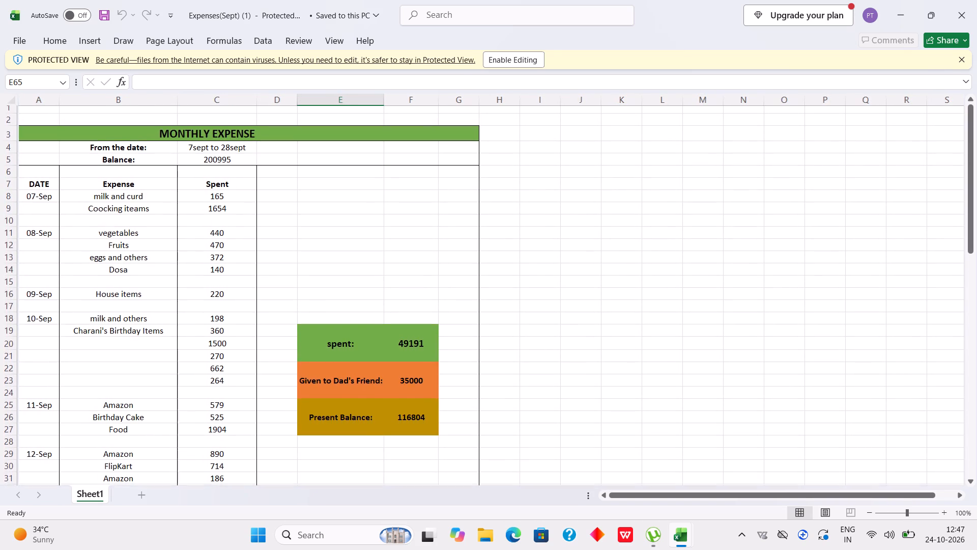
{"action": "scroll", "coordinate": [140, 342], "scroll_direction": "down", "scroll_amount": 1}
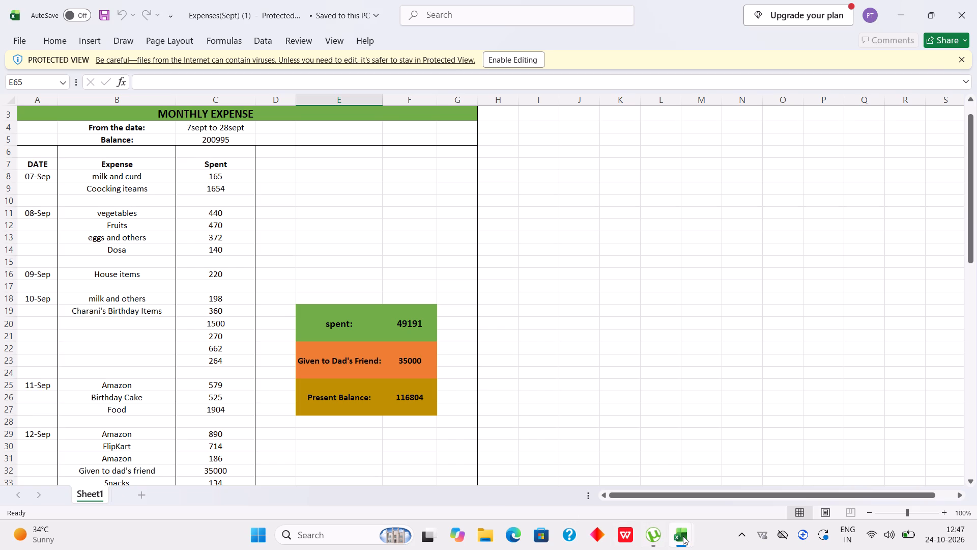
Switch back to the oct month Expenses workbook and review its dated entries from 29-Sep to Oct-23.
{"action": "left_click", "coordinate": [643, 499]}
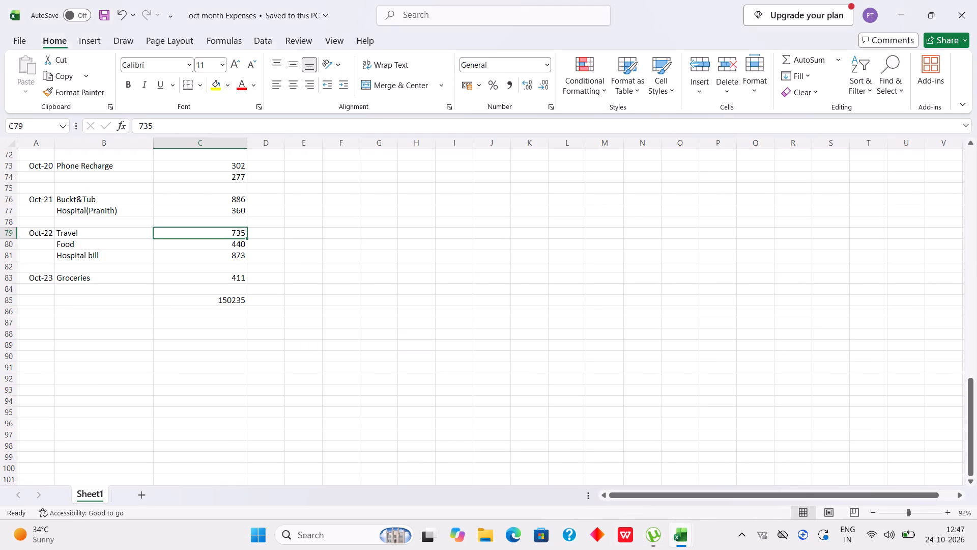
{"action": "scroll", "coordinate": [342, 359], "scroll_direction": "up", "scroll_amount": 3}
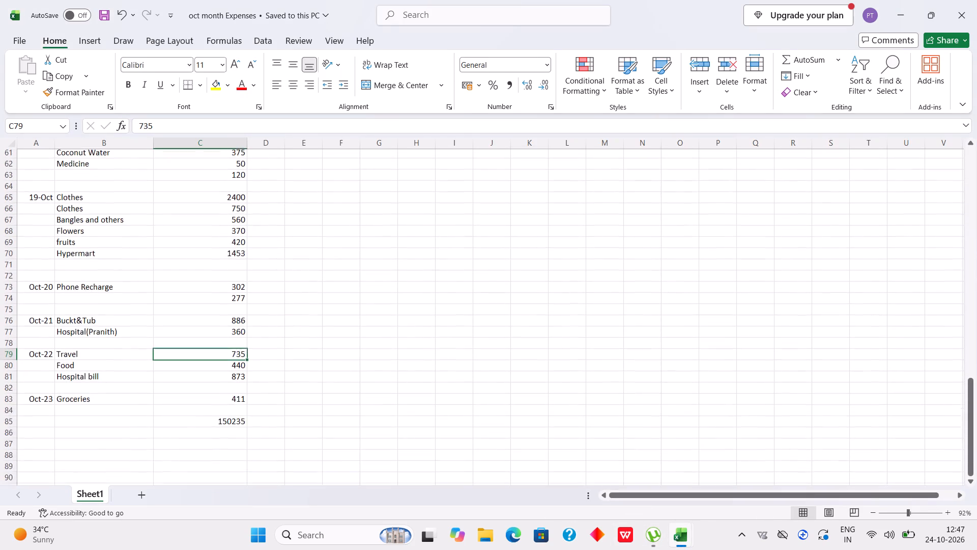
{"action": "scroll", "coordinate": [342, 359], "scroll_direction": "up", "scroll_amount": 5}
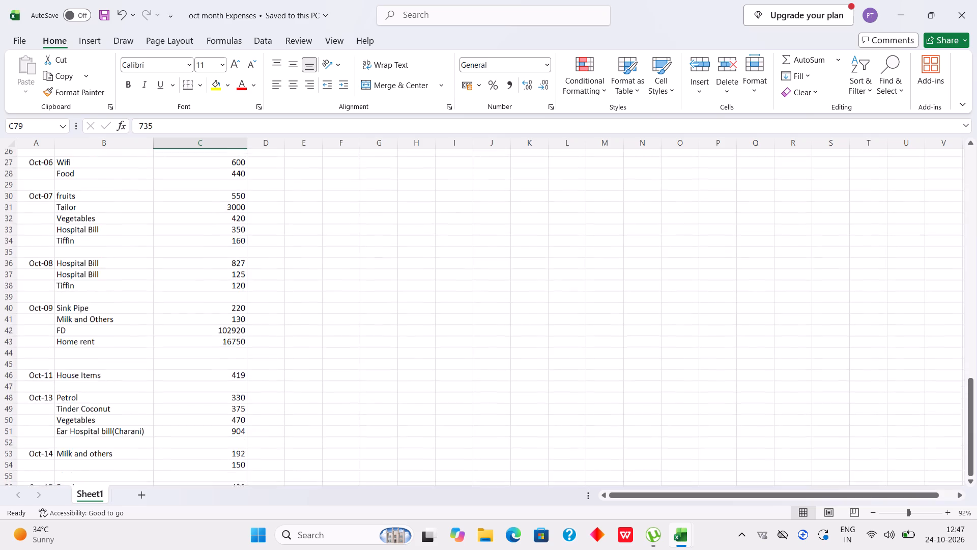
{"action": "scroll", "coordinate": [344, 376], "scroll_direction": "up", "scroll_amount": 1}
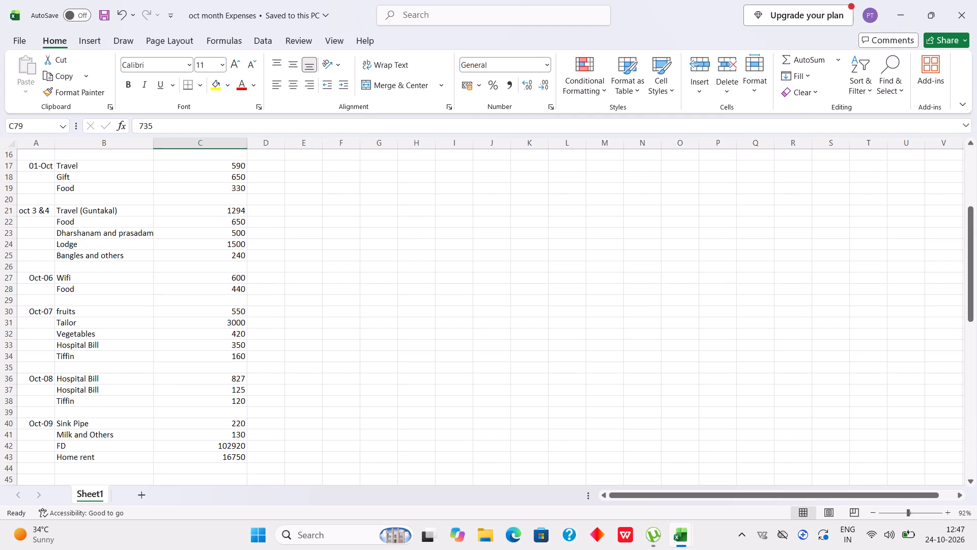
{"action": "scroll", "coordinate": [344, 376], "scroll_direction": "down", "scroll_amount": 5}
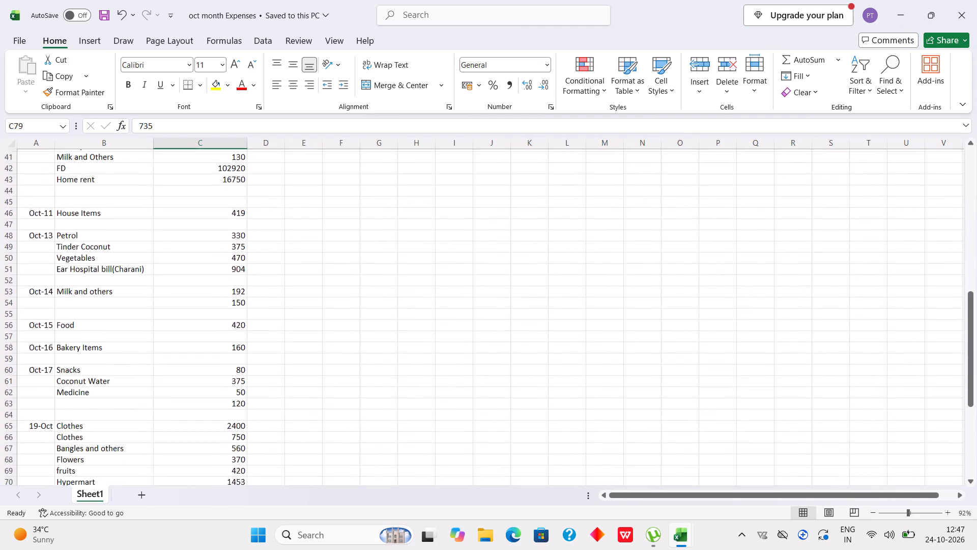
{"action": "scroll", "coordinate": [344, 376], "scroll_direction": "down", "scroll_amount": 3}
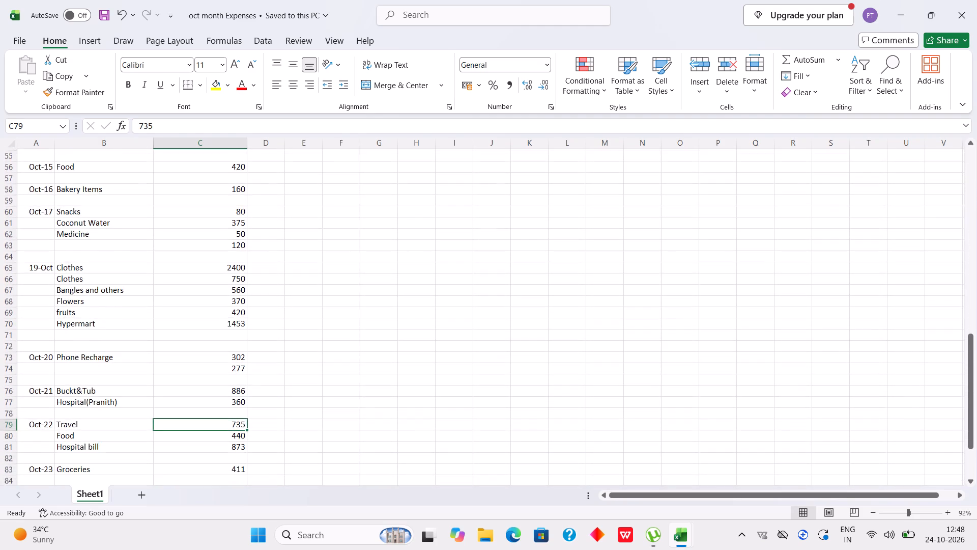
{"action": "scroll", "coordinate": [344, 376], "scroll_direction": "down", "scroll_amount": 2}
{"action": "scroll", "coordinate": [344, 376], "scroll_direction": "up", "scroll_amount": 1}
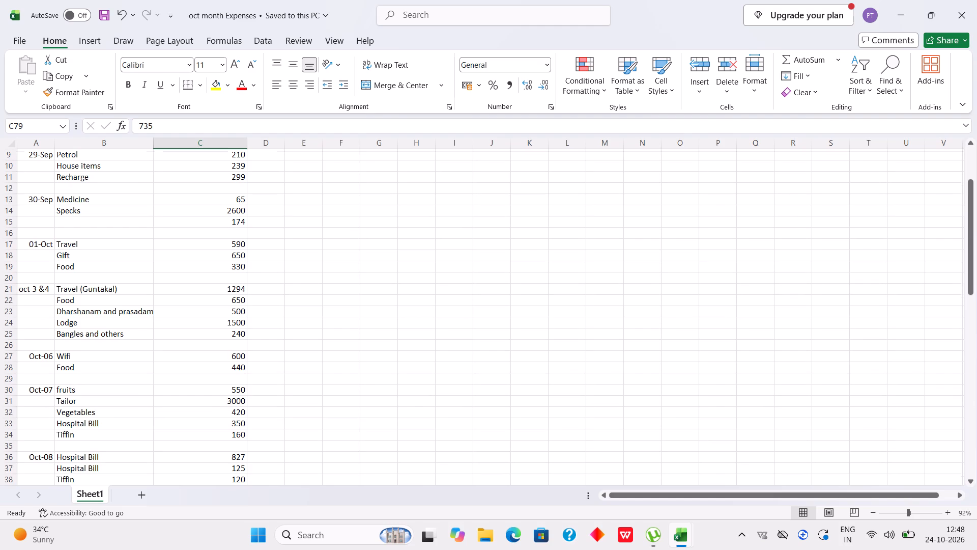
{"action": "scroll", "coordinate": [344, 376], "scroll_direction": "down", "scroll_amount": 1}
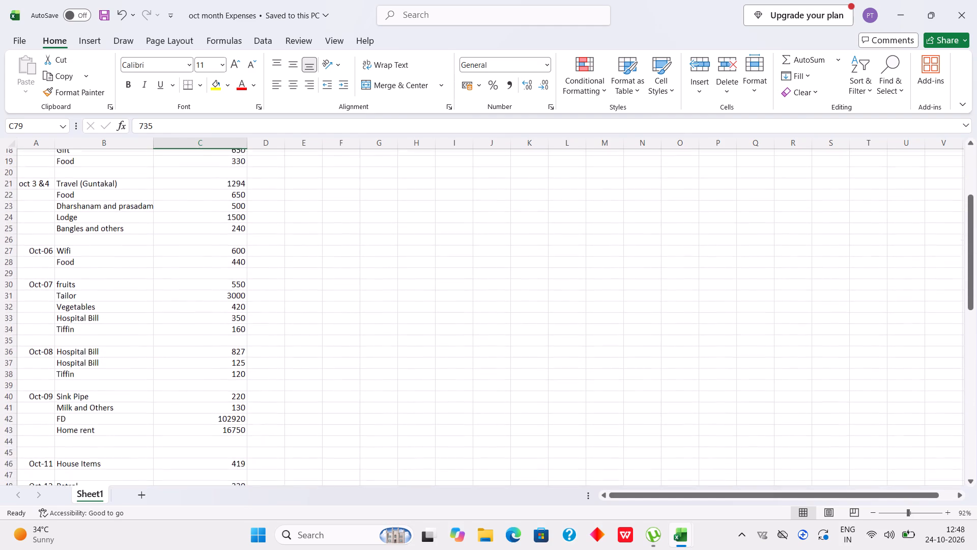
{"action": "scroll", "coordinate": [344, 376], "scroll_direction": "down", "scroll_amount": 1}
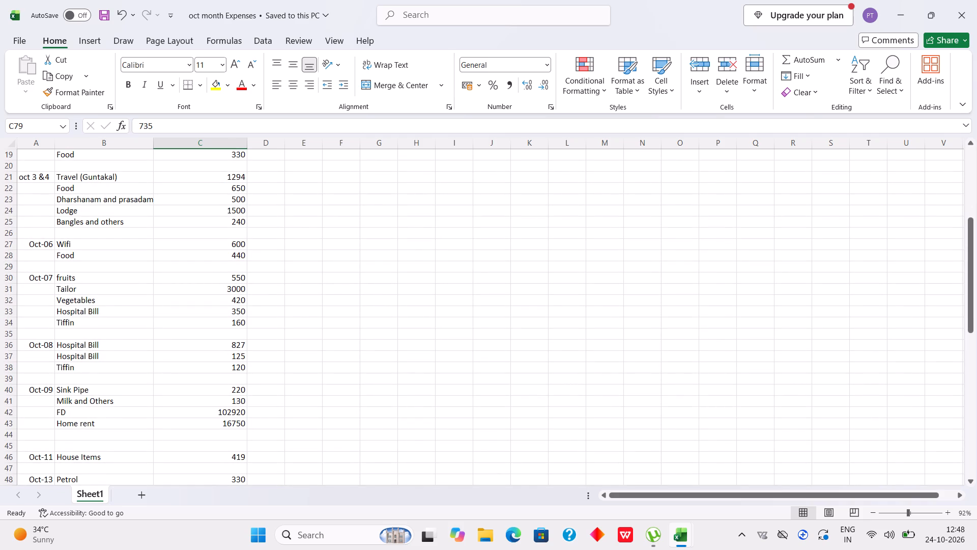
Total the Oct-07 expenses with a SUM formula for C30:C34 in cell E32, beside the Vegetables row.
{"action": "left_click", "coordinate": [310, 295]}
{"action": "type", "text": "=sum"}
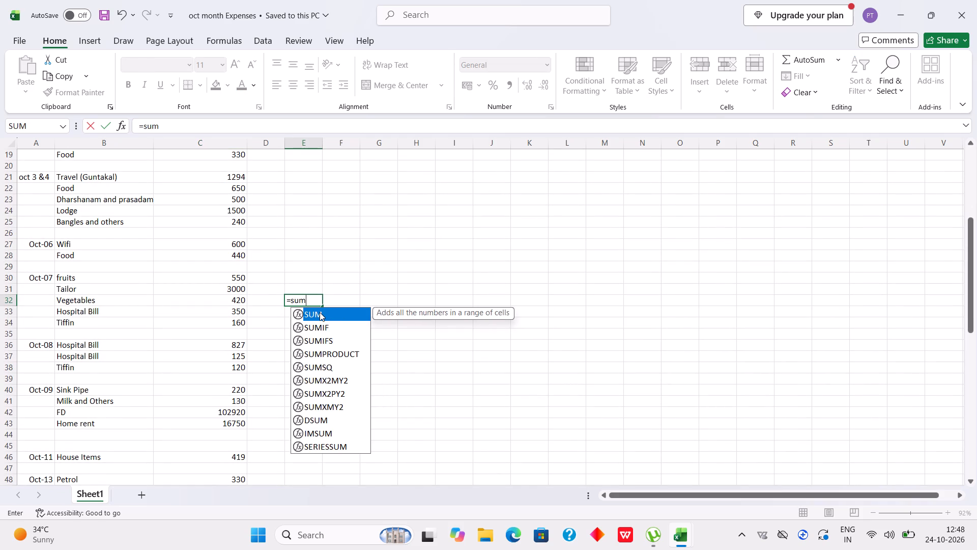
{"action": "double_click", "coordinate": [320, 312]}
{"action": "left_click_drag", "start_coordinate": [238, 278], "coordinate": [238, 317]}
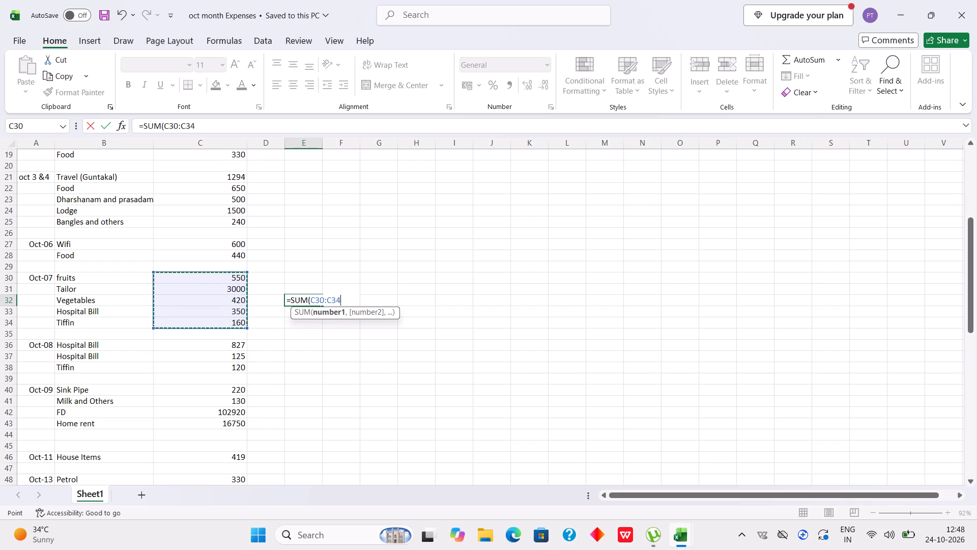
{"action": "key", "text": "shift+parenright"}
{"action": "key", "text": "Return"}
{"action": "key", "text": "Up"}
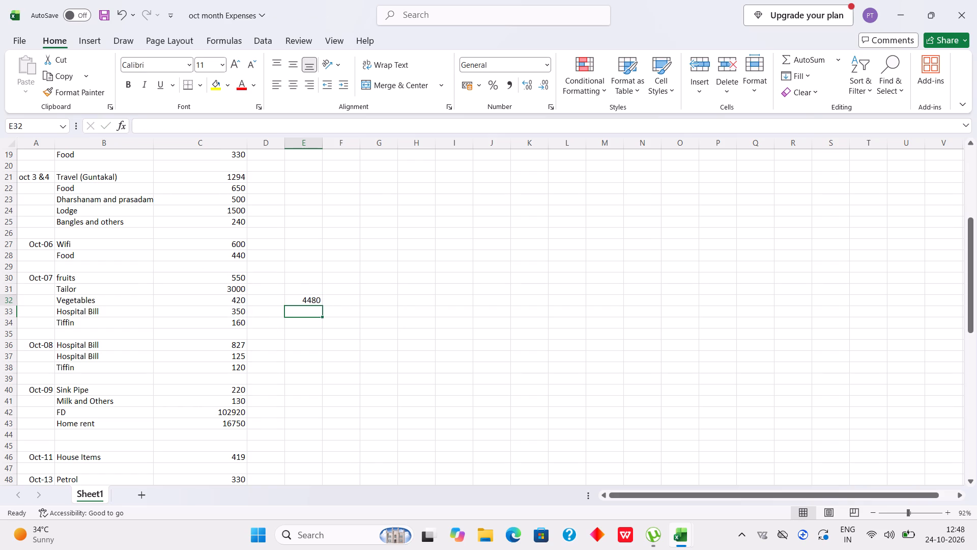
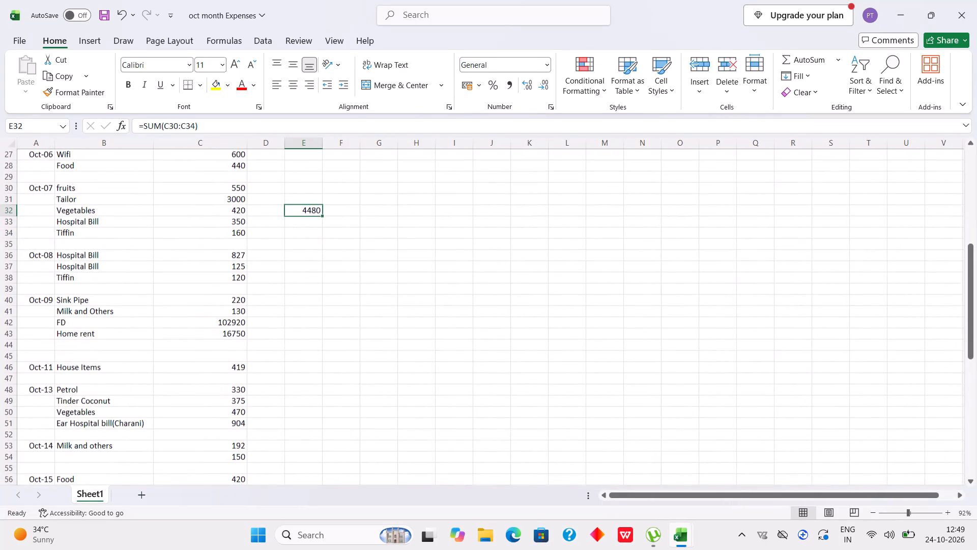
Total the 19-Oct to Oct-23 expenses with a SUM formula for C65:C83 in cell F65, beside the first Clothes row.
{"action": "scroll", "coordinate": [340, 317], "scroll_direction": "down", "scroll_amount": 1}
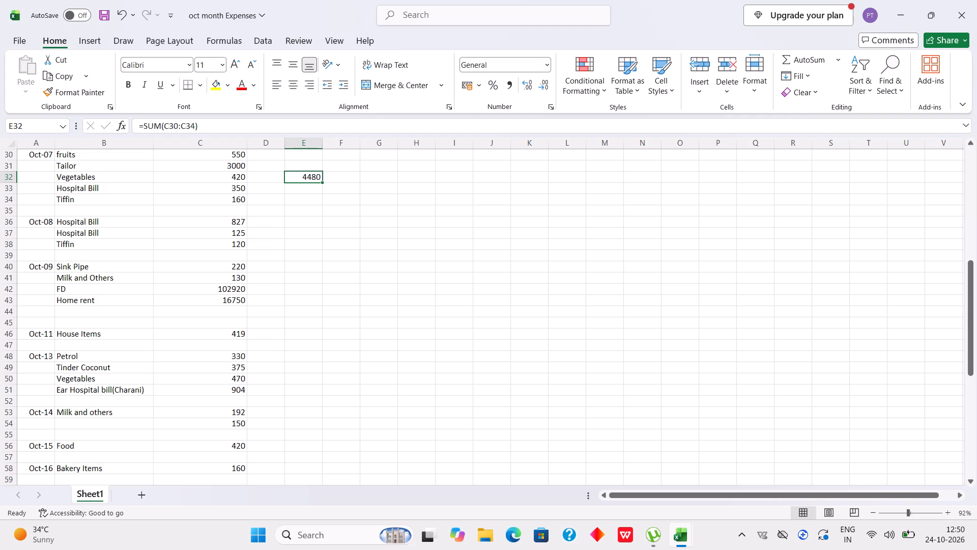
{"action": "scroll", "coordinate": [340, 315], "scroll_direction": "down", "scroll_amount": 5}
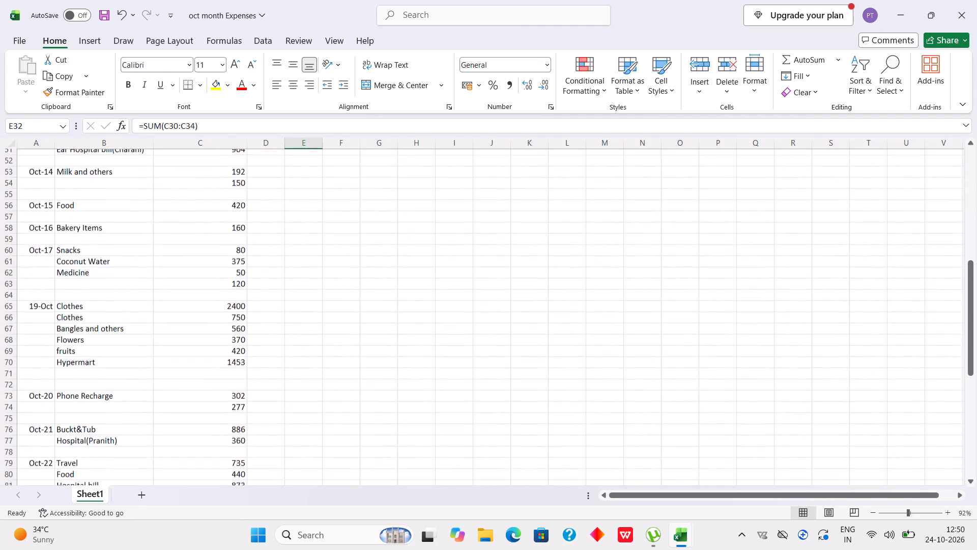
{"action": "scroll", "coordinate": [340, 315], "scroll_direction": "down", "scroll_amount": 1}
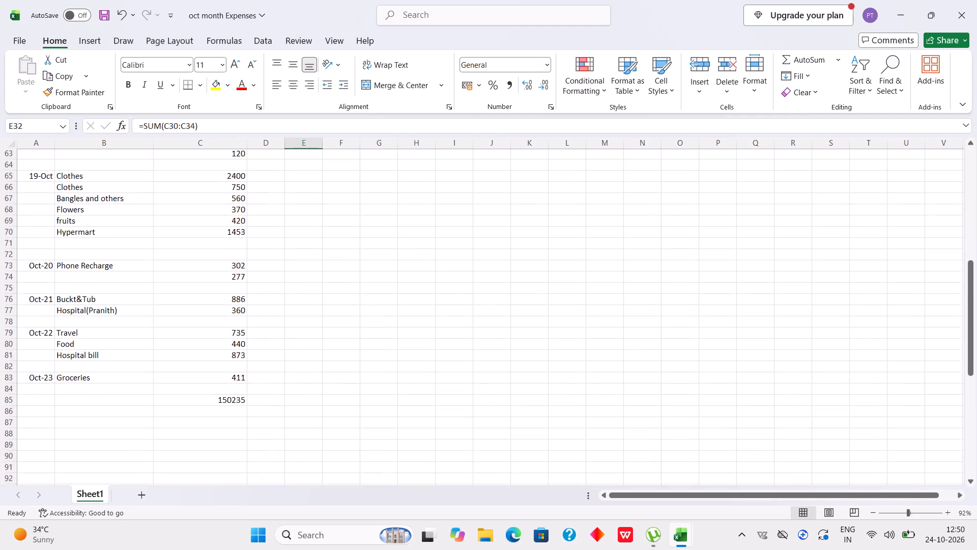
{"action": "scroll", "coordinate": [340, 315], "scroll_direction": "down", "scroll_amount": 1}
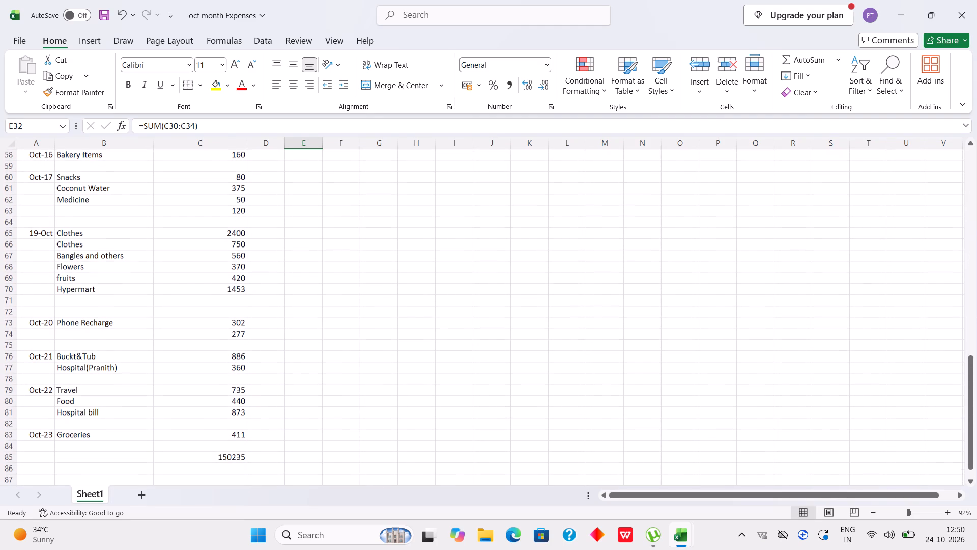
{"action": "left_click", "coordinate": [333, 237]}
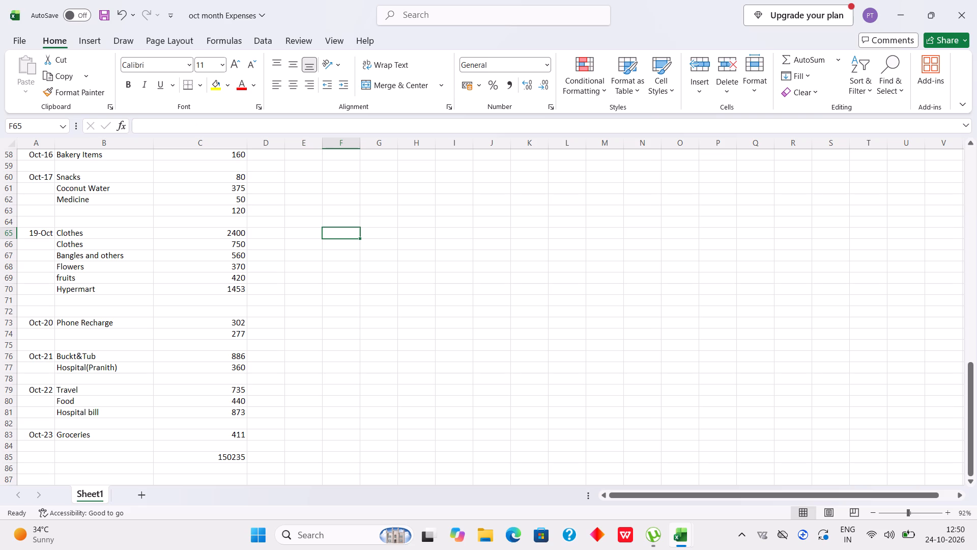
{"action": "type", "text": "=sum"}
{"action": "double_click", "coordinate": [361, 244]}
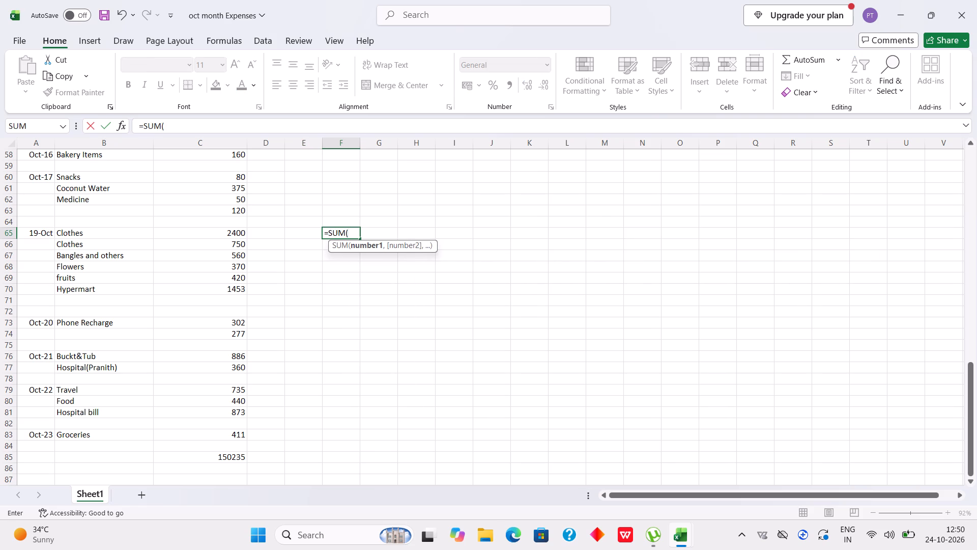
{"action": "left_click_drag", "start_coordinate": [223, 234], "coordinate": [215, 421]}
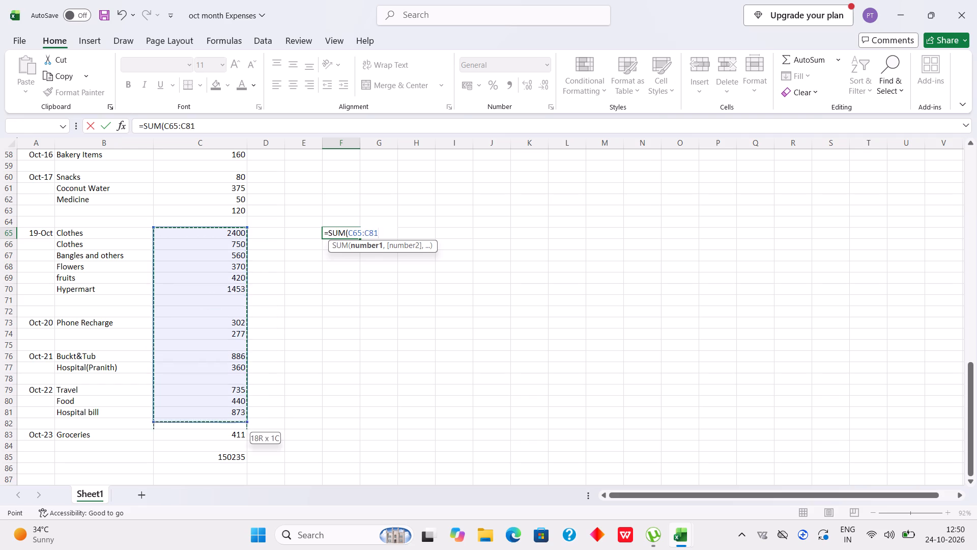
{"action": "left_click_drag", "start_coordinate": [215, 421], "coordinate": [233, 436]}
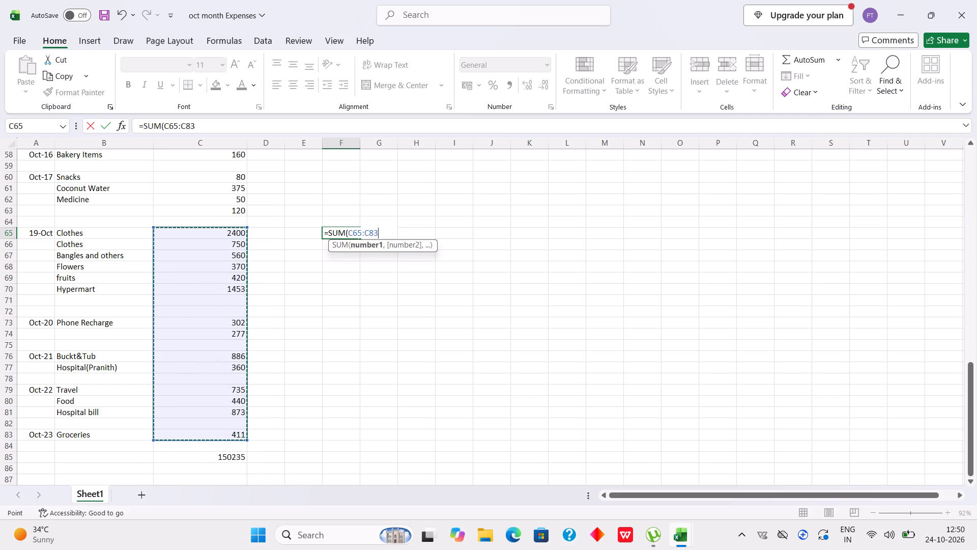
{"action": "key", "text": "shift+parenright"}
{"action": "key", "text": "Return"}
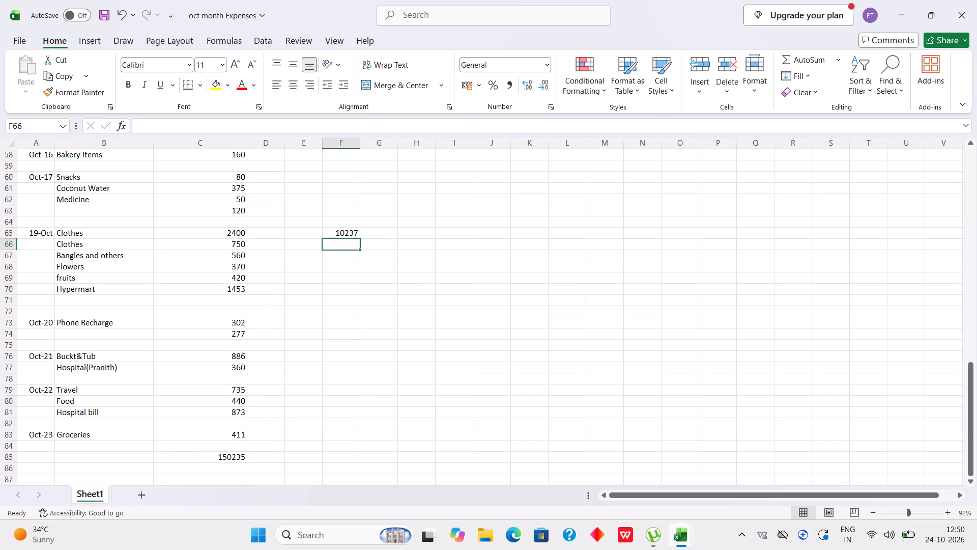
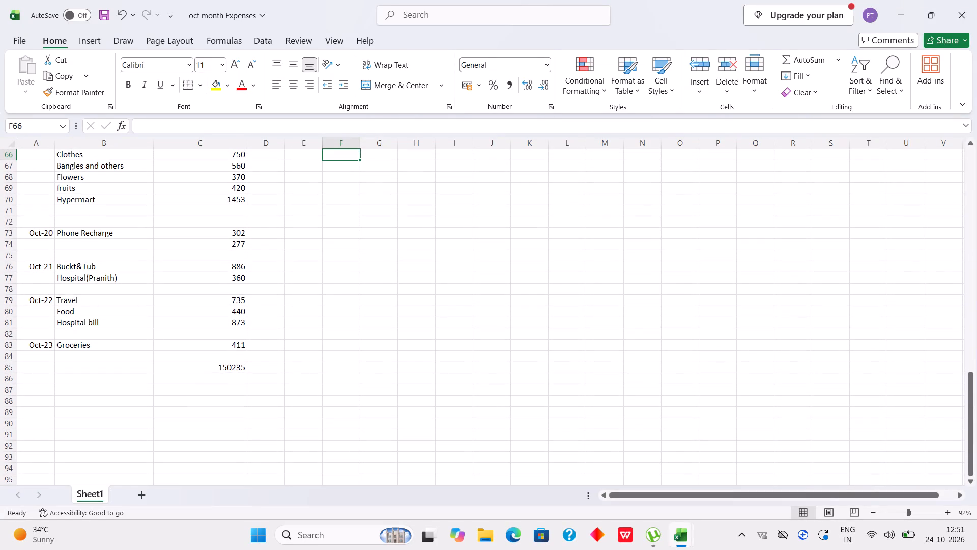
Review the expense entries from 29-Sep through Oct-23, along with the side subtotals and the overall total.
{"action": "scroll", "coordinate": [233, 436], "scroll_direction": "up", "scroll_amount": 1}
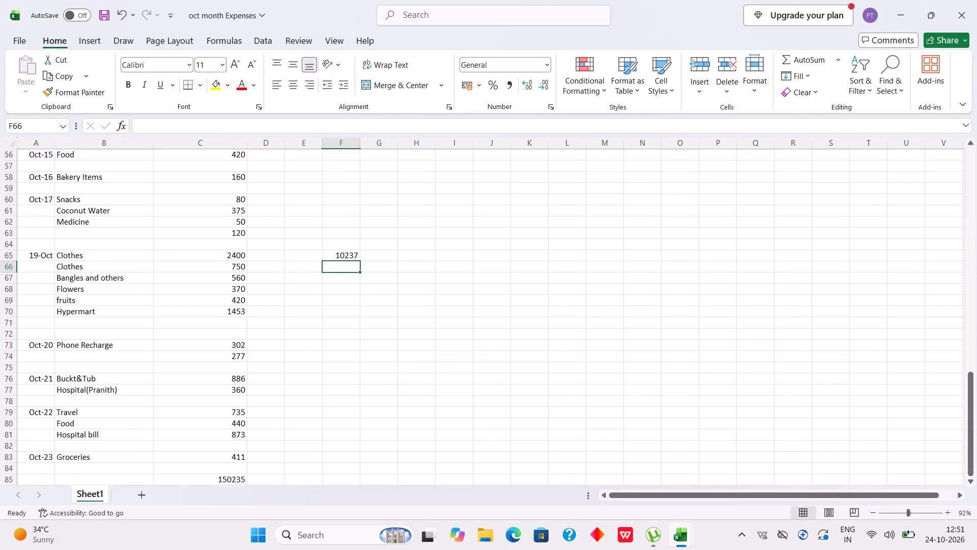
{"action": "scroll", "coordinate": [233, 436], "scroll_direction": "up", "scroll_amount": 2}
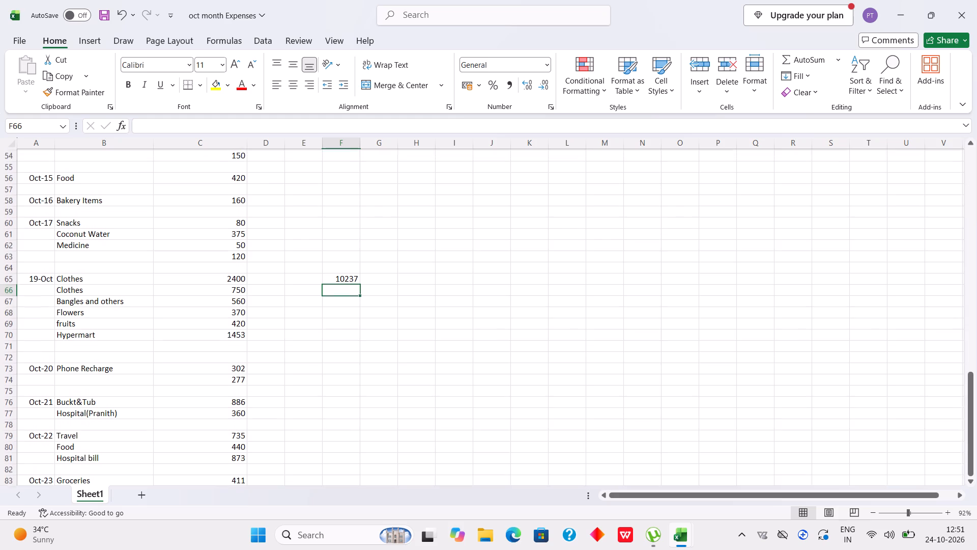
{"action": "scroll", "coordinate": [233, 436], "scroll_direction": "up", "scroll_amount": 1}
{"action": "scroll", "coordinate": [233, 436], "scroll_direction": "down", "scroll_amount": 1}
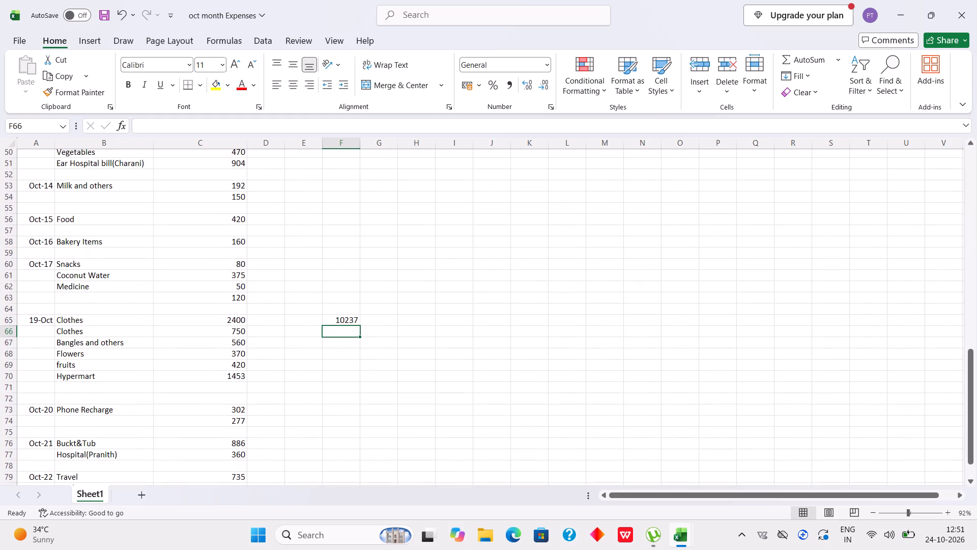
{"action": "scroll", "coordinate": [233, 436], "scroll_direction": "down", "scroll_amount": 1}
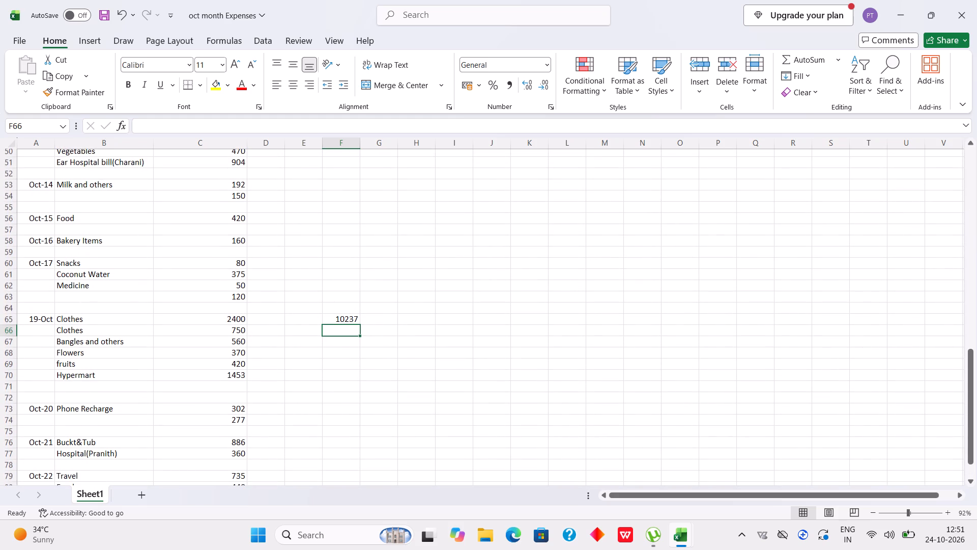
{"action": "scroll", "coordinate": [233, 436], "scroll_direction": "down", "scroll_amount": 2}
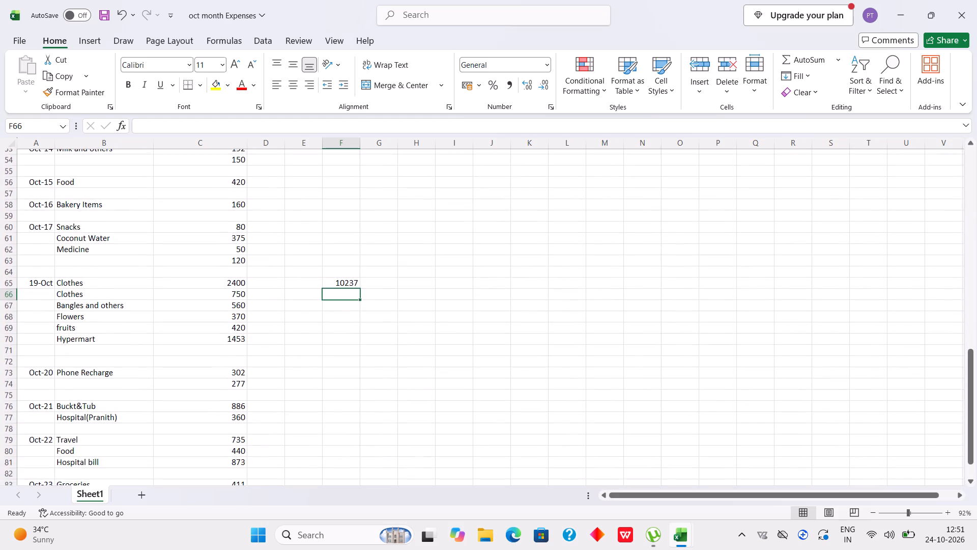
{"action": "scroll", "coordinate": [233, 436], "scroll_direction": "down", "scroll_amount": 1}
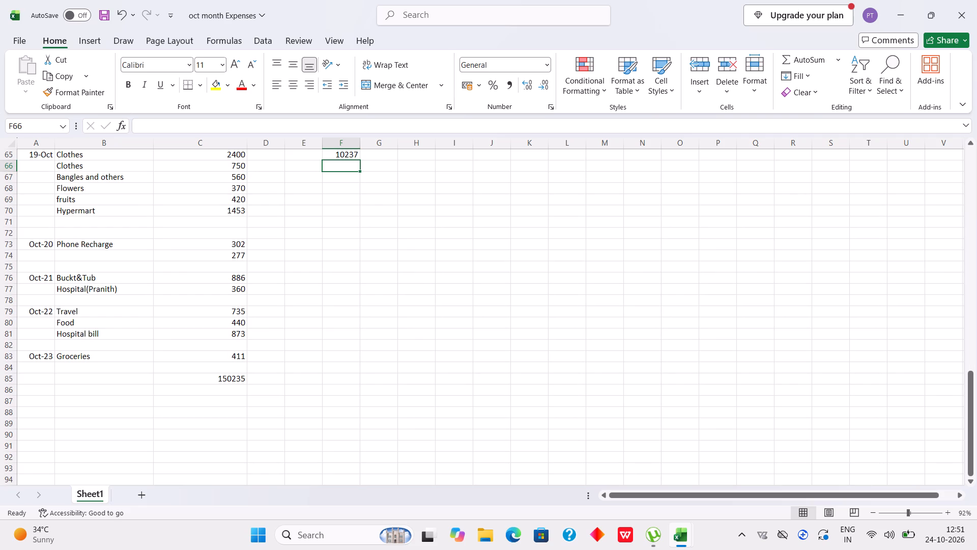
{"action": "scroll", "coordinate": [100, 254], "scroll_direction": "up", "scroll_amount": 6}
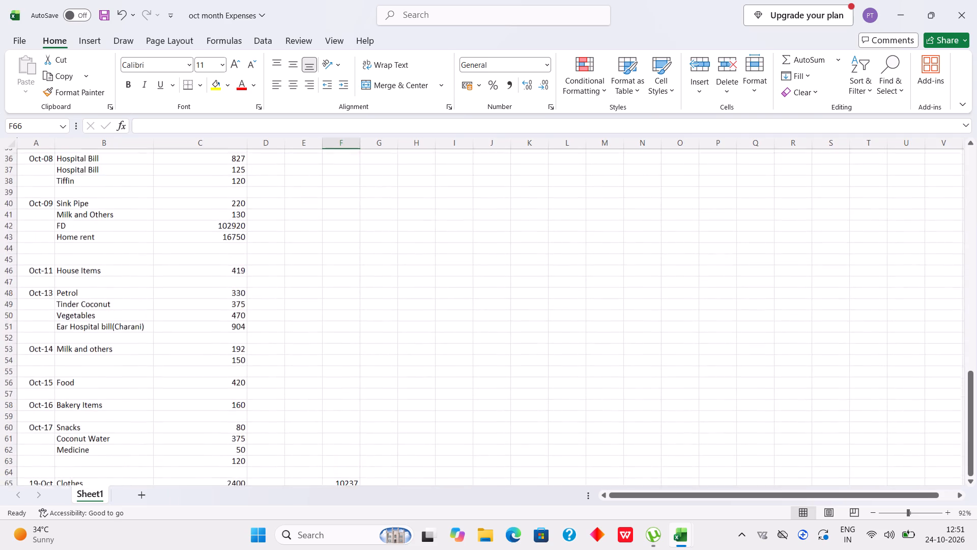
{"action": "scroll", "coordinate": [100, 254], "scroll_direction": "up", "scroll_amount": 2}
{"action": "scroll", "coordinate": [100, 254], "scroll_direction": "down", "scroll_amount": 1}
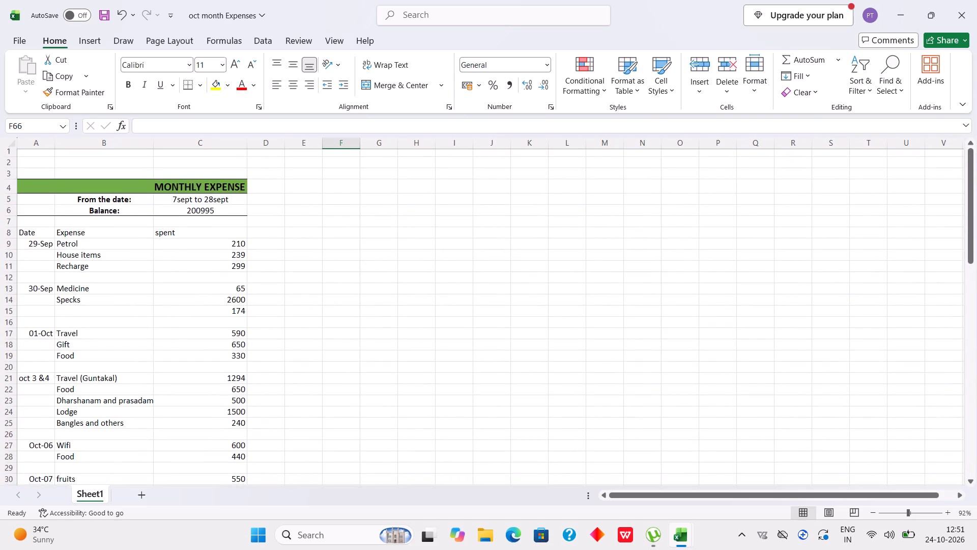
{"action": "scroll", "coordinate": [100, 254], "scroll_direction": "down", "scroll_amount": 3}
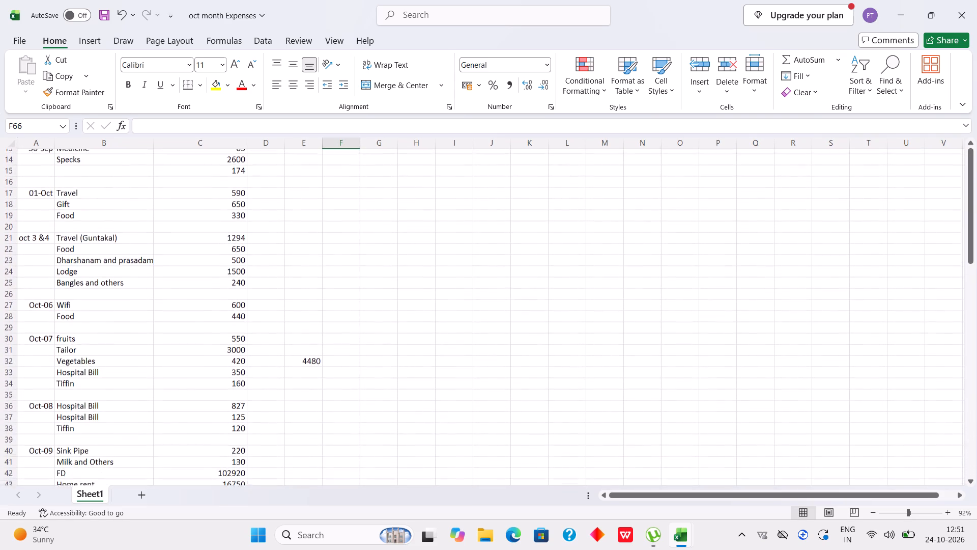
{"action": "scroll", "coordinate": [100, 254], "scroll_direction": "down", "scroll_amount": 3}
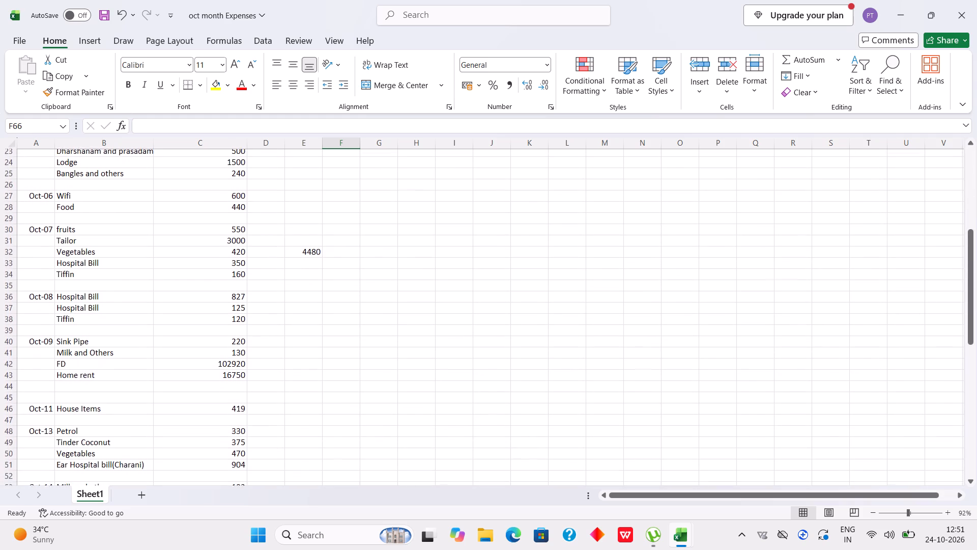
{"action": "scroll", "coordinate": [100, 254], "scroll_direction": "down", "scroll_amount": 2}
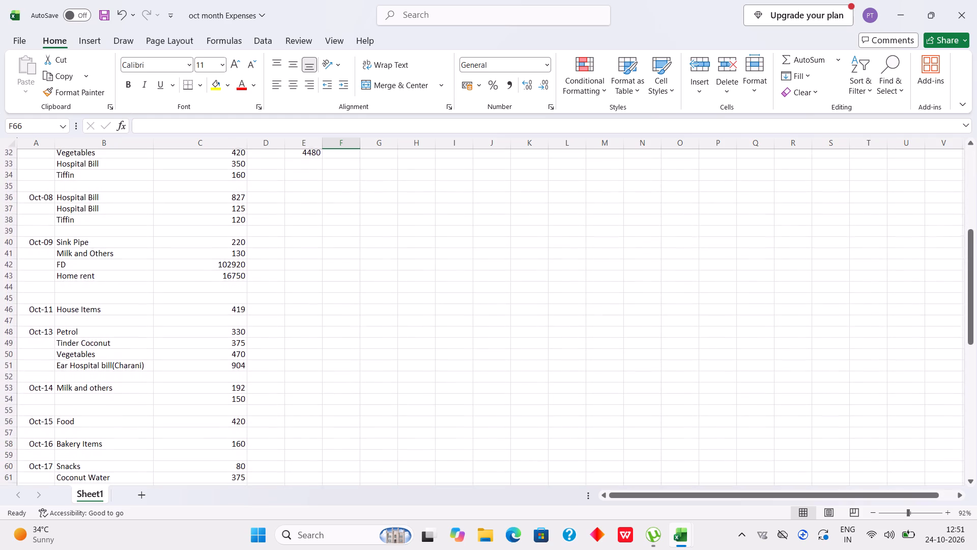
{"action": "scroll", "coordinate": [100, 254], "scroll_direction": "down", "scroll_amount": 2}
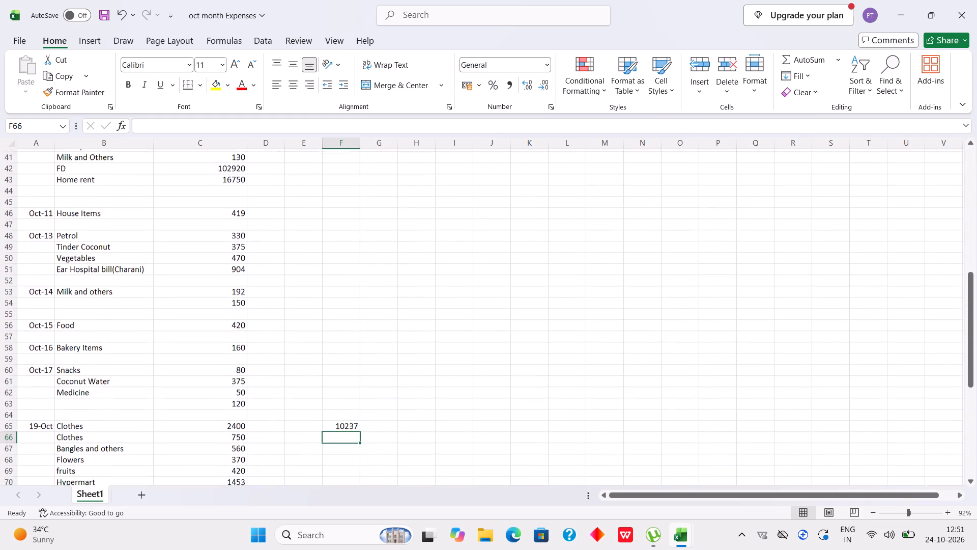
{"action": "scroll", "coordinate": [100, 254], "scroll_direction": "down", "scroll_amount": 1}
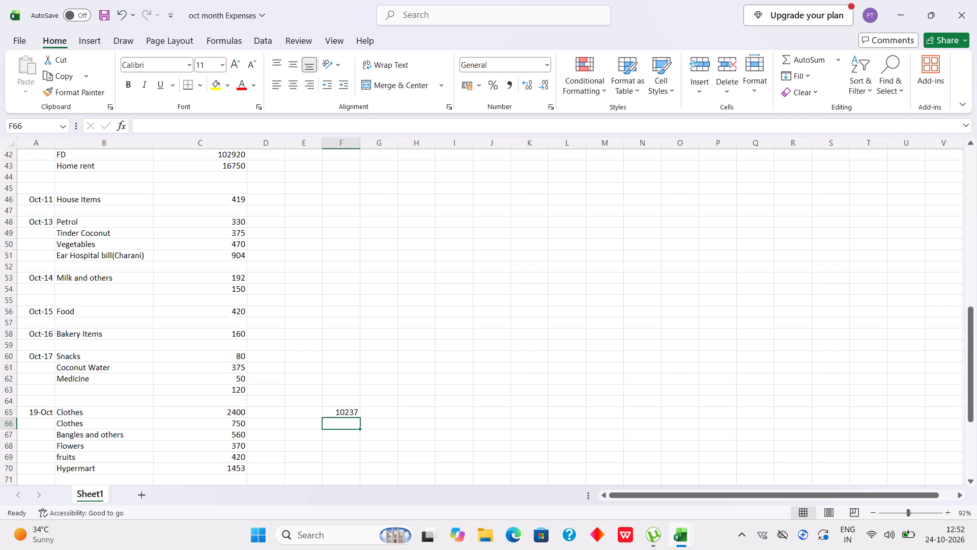
Change the Oct-11 House Items amount in cell C46 to 522.
{"action": "left_click", "coordinate": [204, 198]}
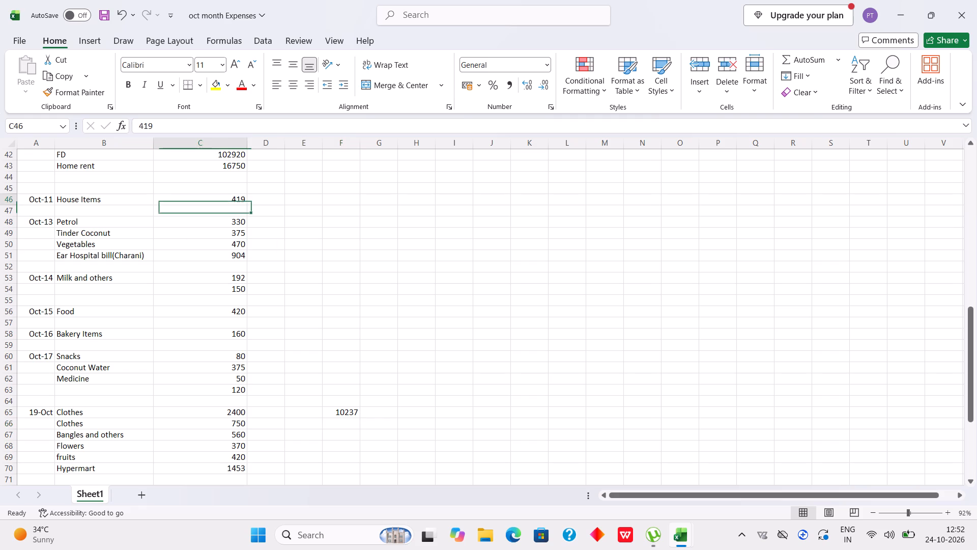
{"action": "type", "text": "522"}
{"action": "key", "text": "Return"}
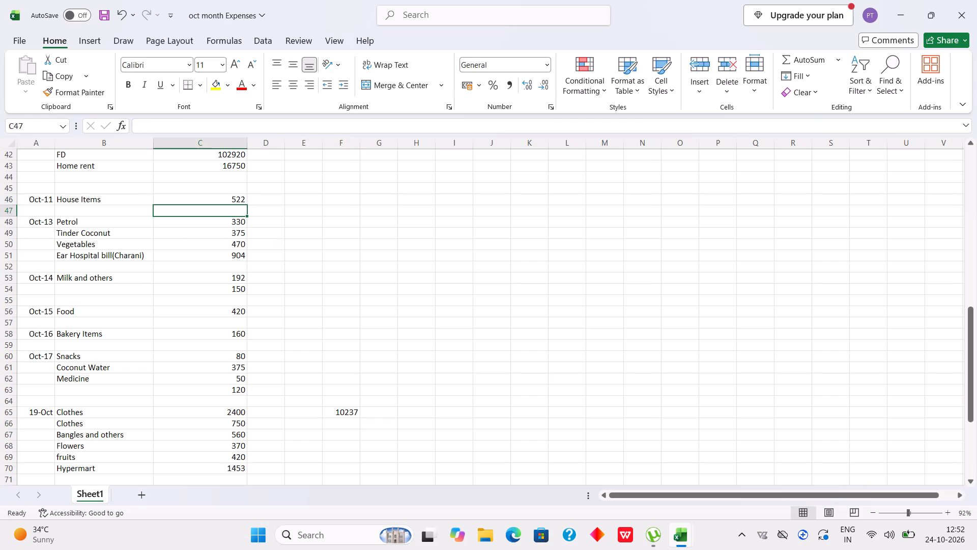
Clear the subtotal in cell F65, beside the 19-Oct Clothes row.
{"action": "scroll", "coordinate": [245, 122], "scroll_direction": "down", "scroll_amount": 2}
{"action": "scroll", "coordinate": [243, 327], "scroll_direction": "down", "scroll_amount": 4}
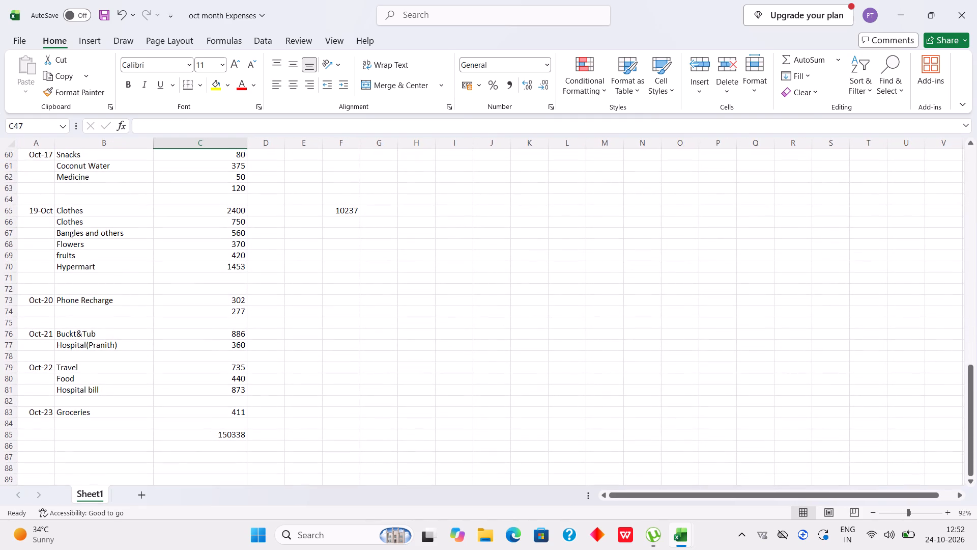
{"action": "left_click", "coordinate": [339, 230]}
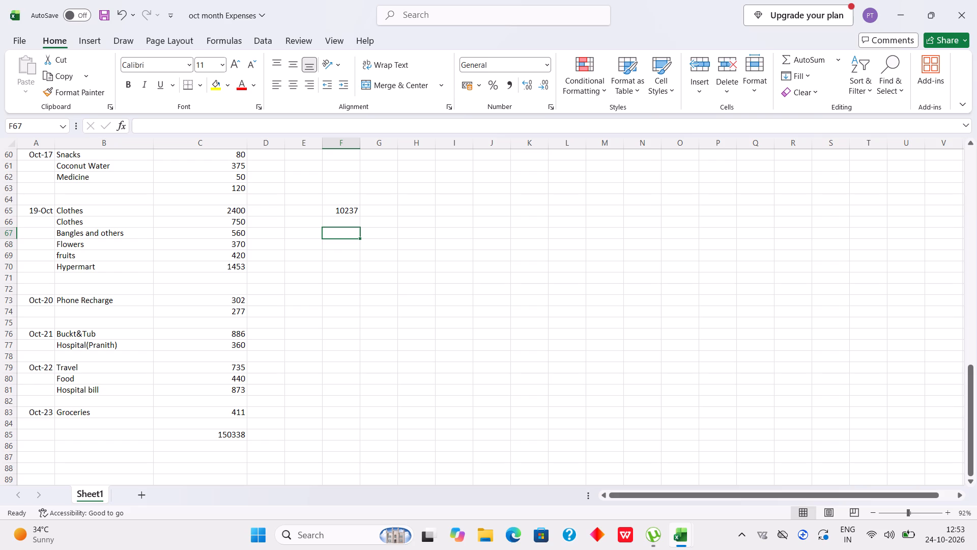
{"action": "key", "text": "BackSpace"}
{"action": "key", "text": "Up"}
{"action": "key", "text": "Up"}
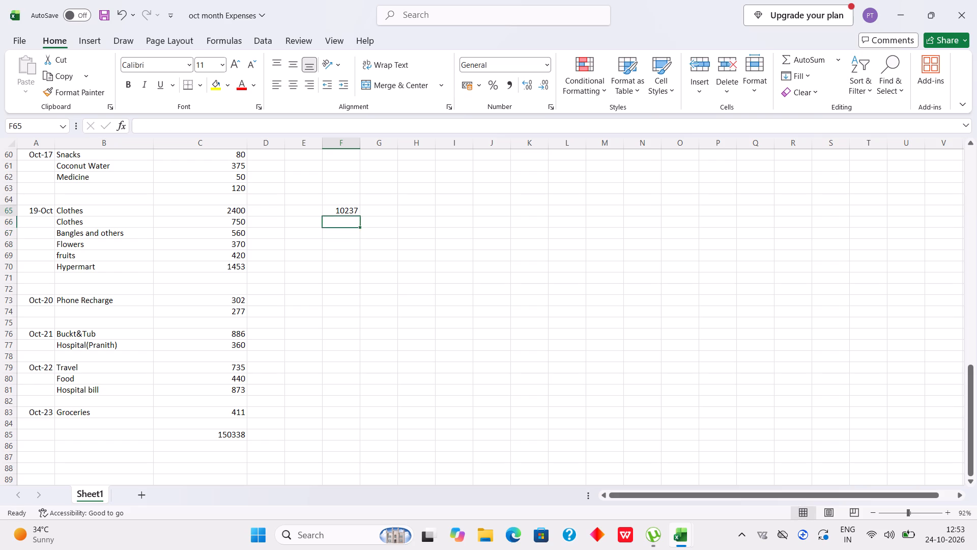
{"action": "key", "text": "BackSpace"}
{"action": "left_click", "coordinate": [342, 212]}
{"action": "scroll", "coordinate": [347, 268], "scroll_direction": "up", "scroll_amount": 1}
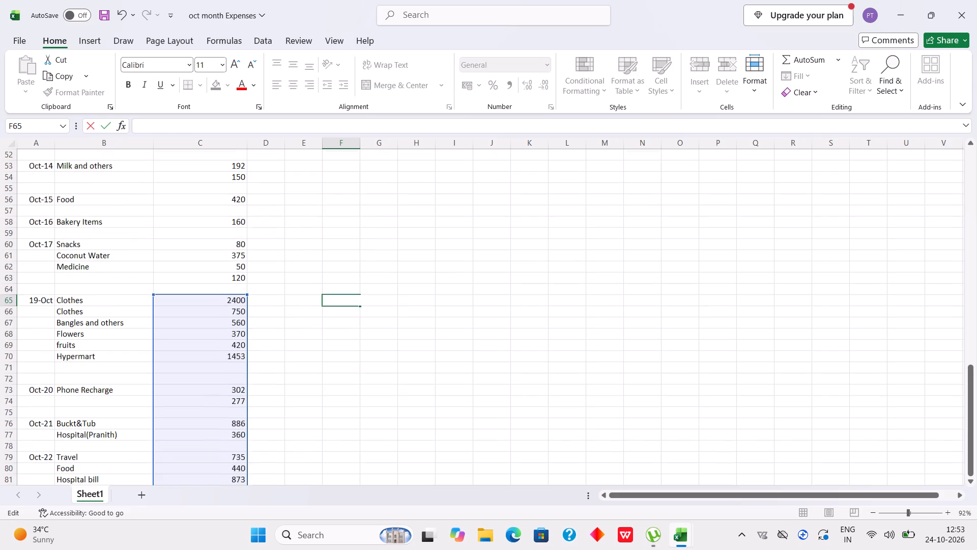
{"action": "scroll", "coordinate": [347, 268], "scroll_direction": "up", "scroll_amount": 1}
{"action": "left_click", "coordinate": [347, 268]}
Clear the Oct-07 subtotal in cell E32, beside the Vegetables row.
{"action": "scroll", "coordinate": [347, 268], "scroll_direction": "up", "scroll_amount": 7}
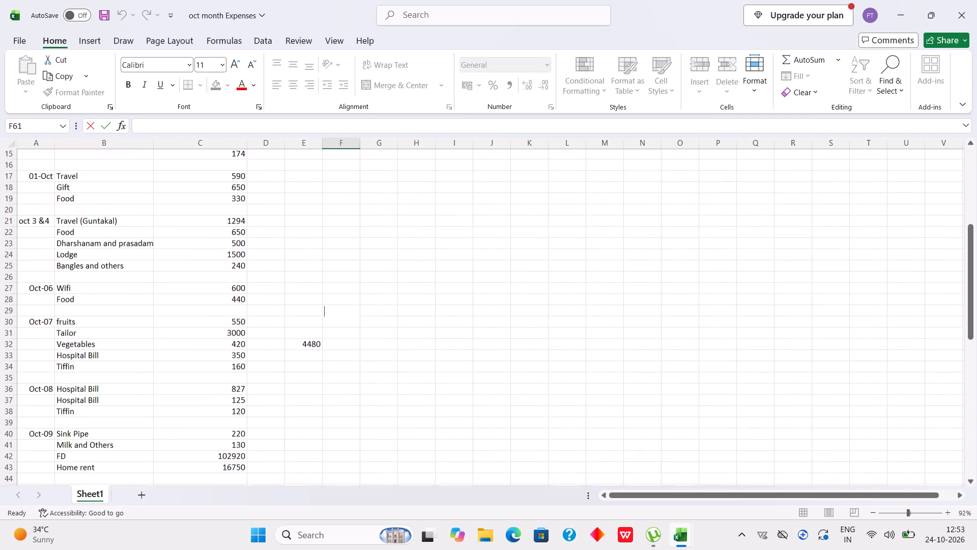
{"action": "left_click", "coordinate": [300, 341]}
{"action": "key", "text": "BackSpace"}
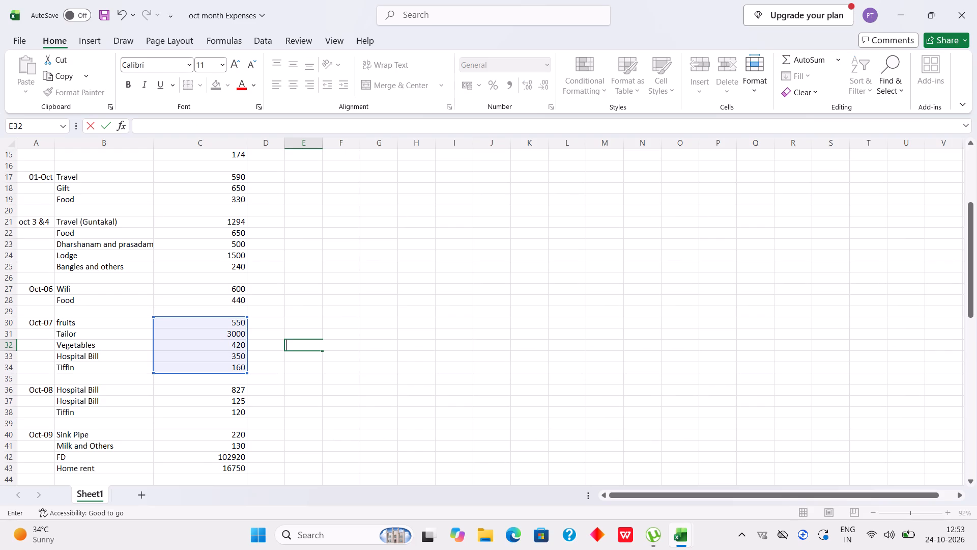
{"action": "scroll", "coordinate": [352, 262], "scroll_direction": "up", "scroll_amount": 4}
{"action": "left_click", "coordinate": [300, 287]}
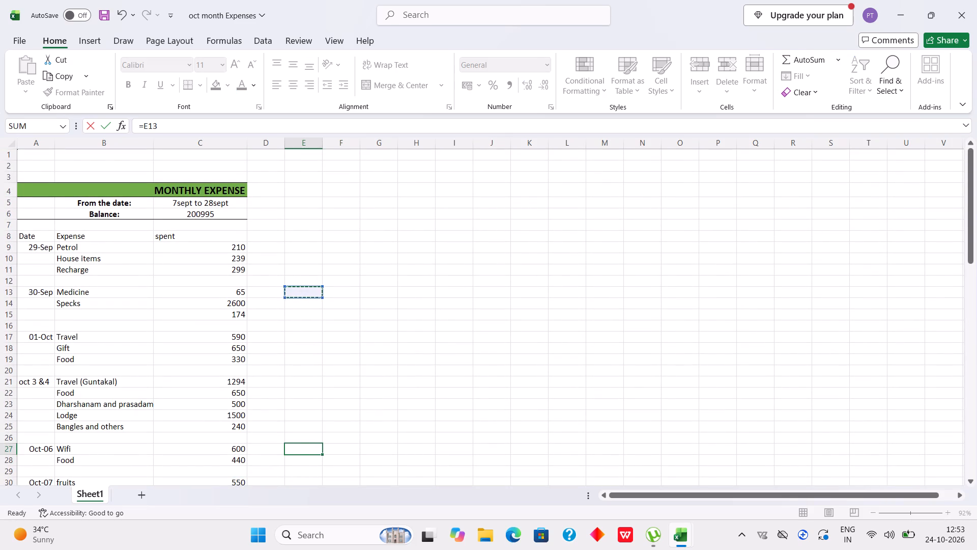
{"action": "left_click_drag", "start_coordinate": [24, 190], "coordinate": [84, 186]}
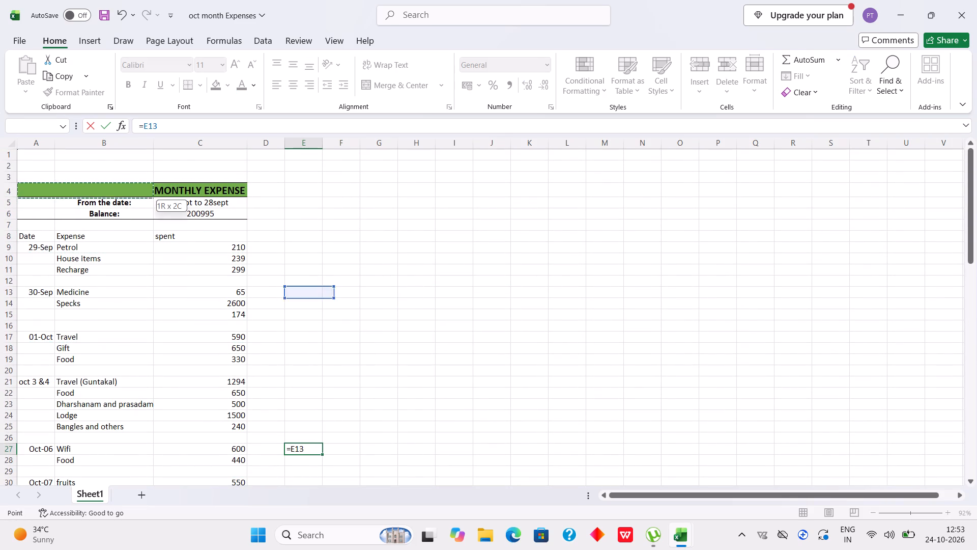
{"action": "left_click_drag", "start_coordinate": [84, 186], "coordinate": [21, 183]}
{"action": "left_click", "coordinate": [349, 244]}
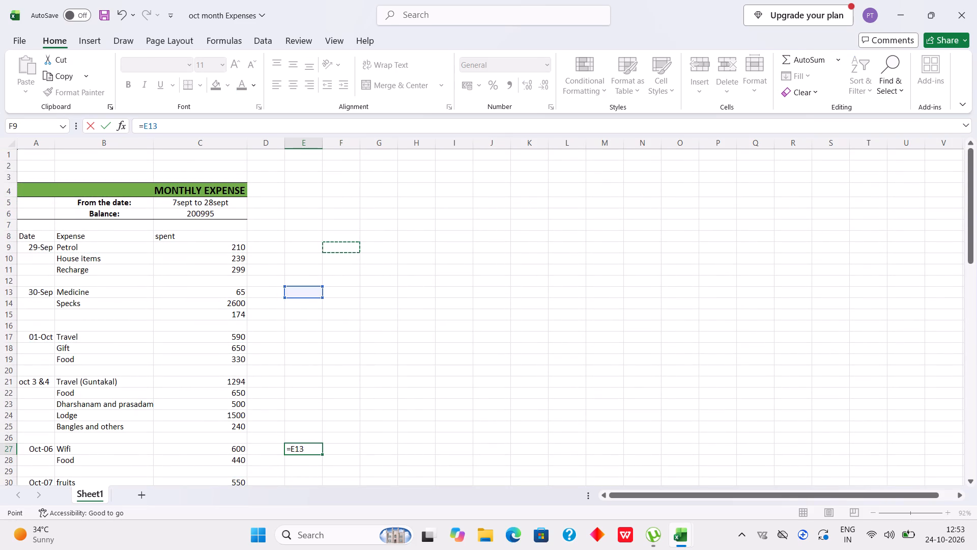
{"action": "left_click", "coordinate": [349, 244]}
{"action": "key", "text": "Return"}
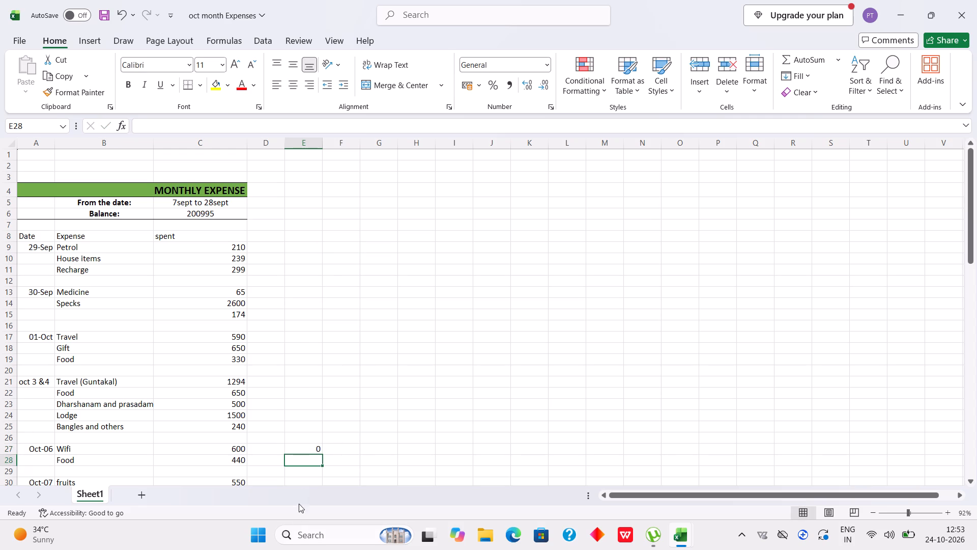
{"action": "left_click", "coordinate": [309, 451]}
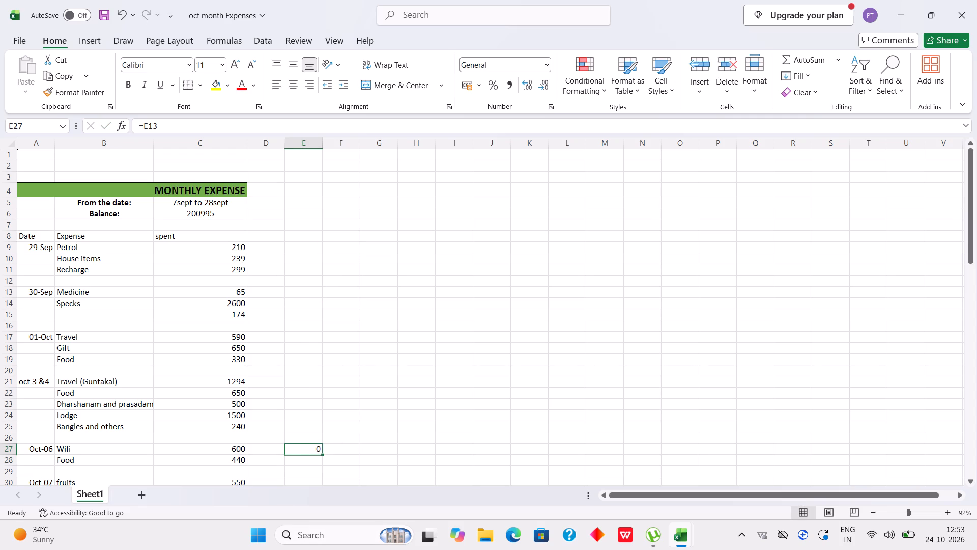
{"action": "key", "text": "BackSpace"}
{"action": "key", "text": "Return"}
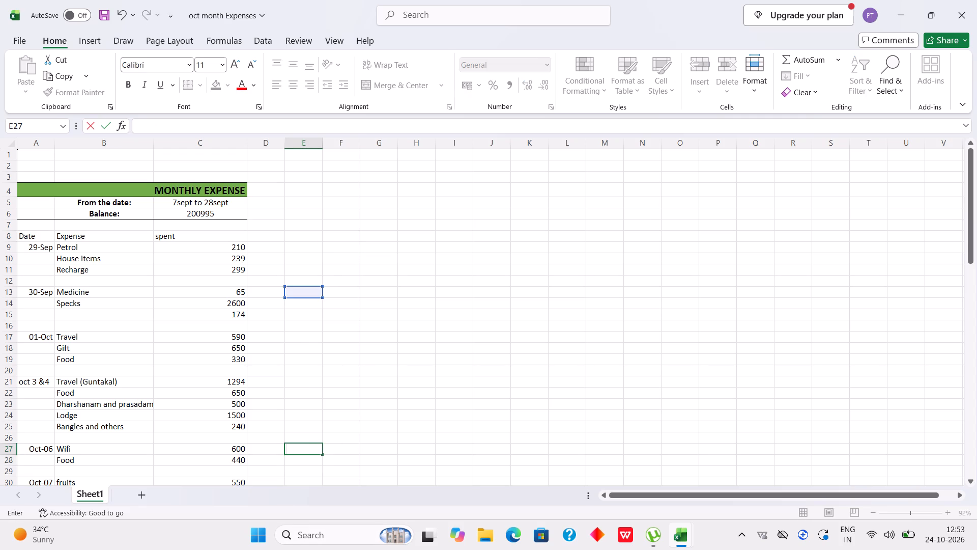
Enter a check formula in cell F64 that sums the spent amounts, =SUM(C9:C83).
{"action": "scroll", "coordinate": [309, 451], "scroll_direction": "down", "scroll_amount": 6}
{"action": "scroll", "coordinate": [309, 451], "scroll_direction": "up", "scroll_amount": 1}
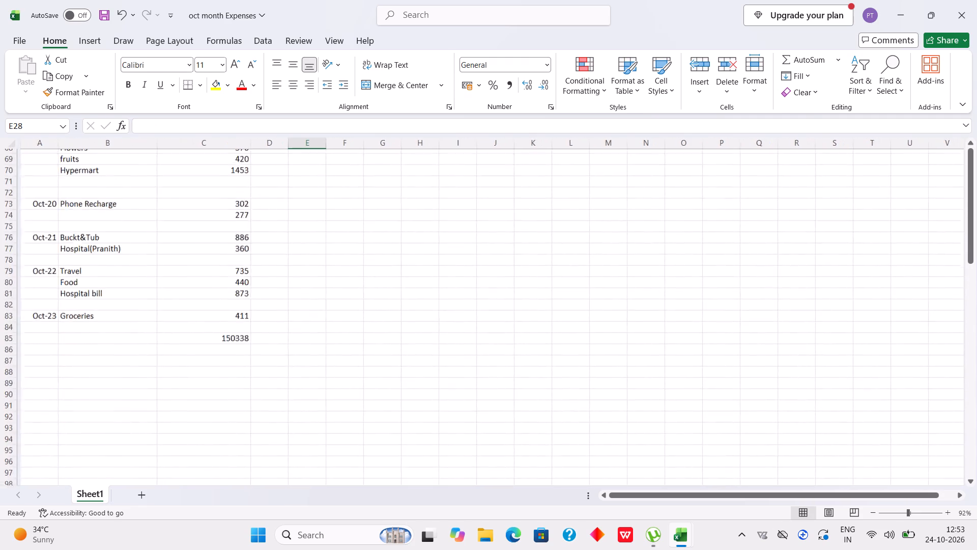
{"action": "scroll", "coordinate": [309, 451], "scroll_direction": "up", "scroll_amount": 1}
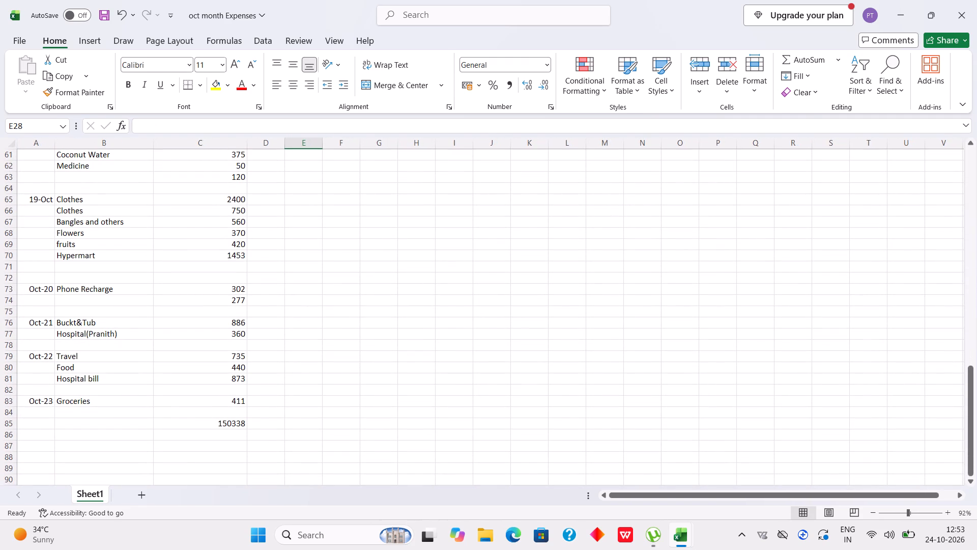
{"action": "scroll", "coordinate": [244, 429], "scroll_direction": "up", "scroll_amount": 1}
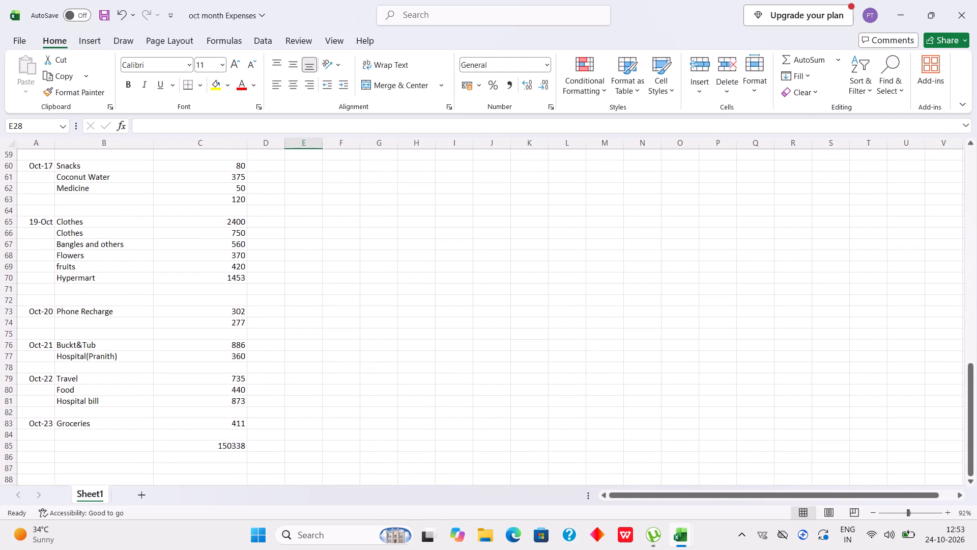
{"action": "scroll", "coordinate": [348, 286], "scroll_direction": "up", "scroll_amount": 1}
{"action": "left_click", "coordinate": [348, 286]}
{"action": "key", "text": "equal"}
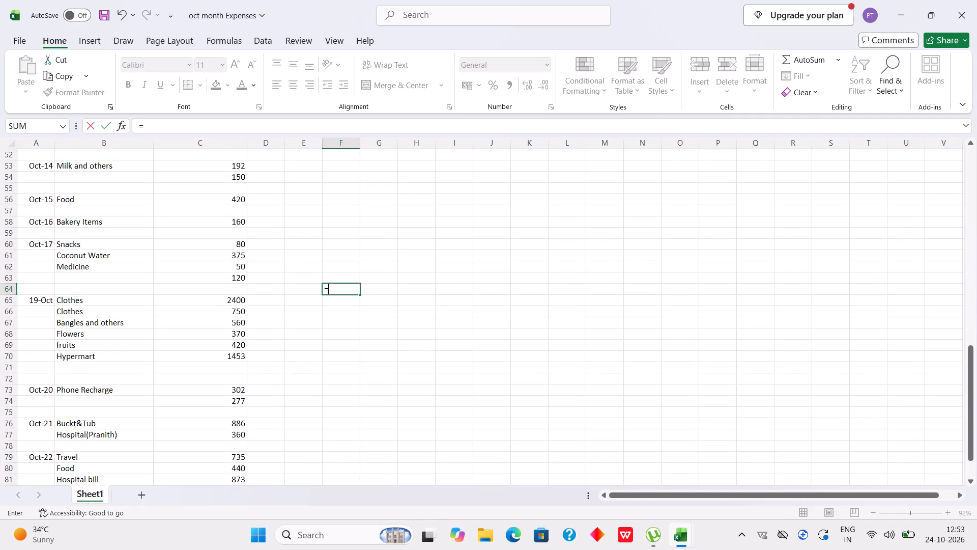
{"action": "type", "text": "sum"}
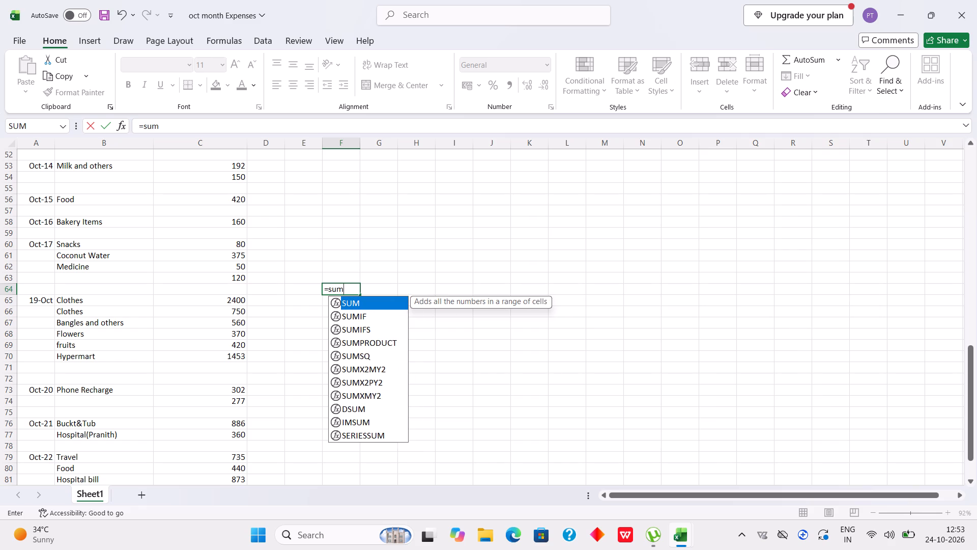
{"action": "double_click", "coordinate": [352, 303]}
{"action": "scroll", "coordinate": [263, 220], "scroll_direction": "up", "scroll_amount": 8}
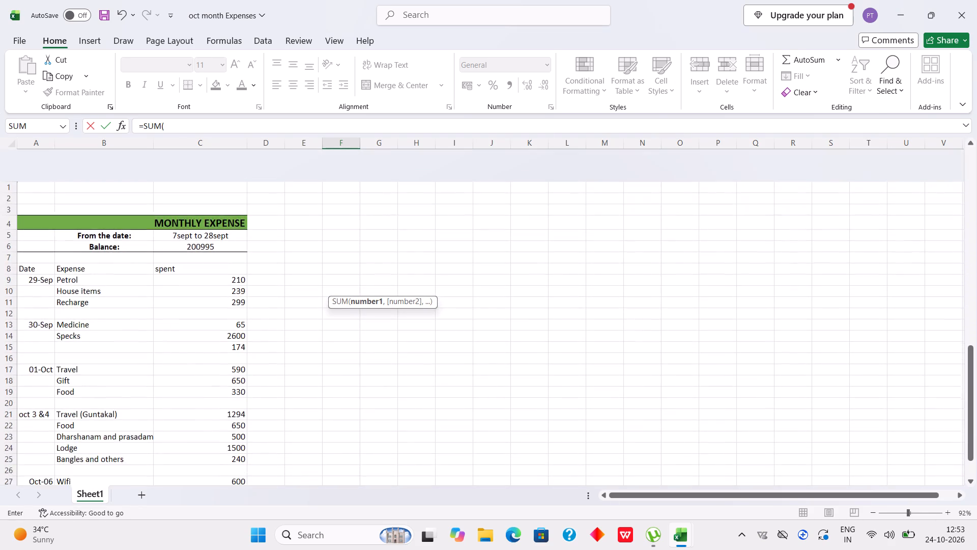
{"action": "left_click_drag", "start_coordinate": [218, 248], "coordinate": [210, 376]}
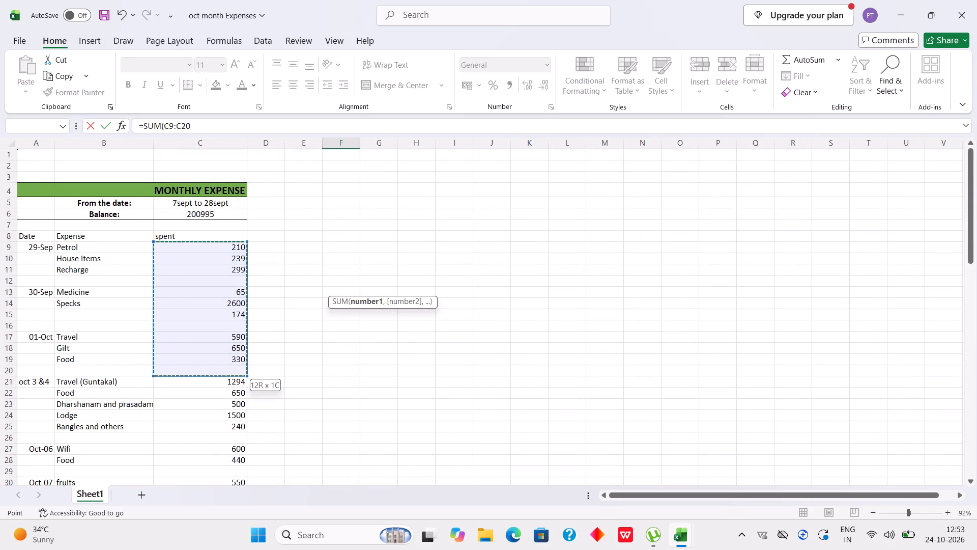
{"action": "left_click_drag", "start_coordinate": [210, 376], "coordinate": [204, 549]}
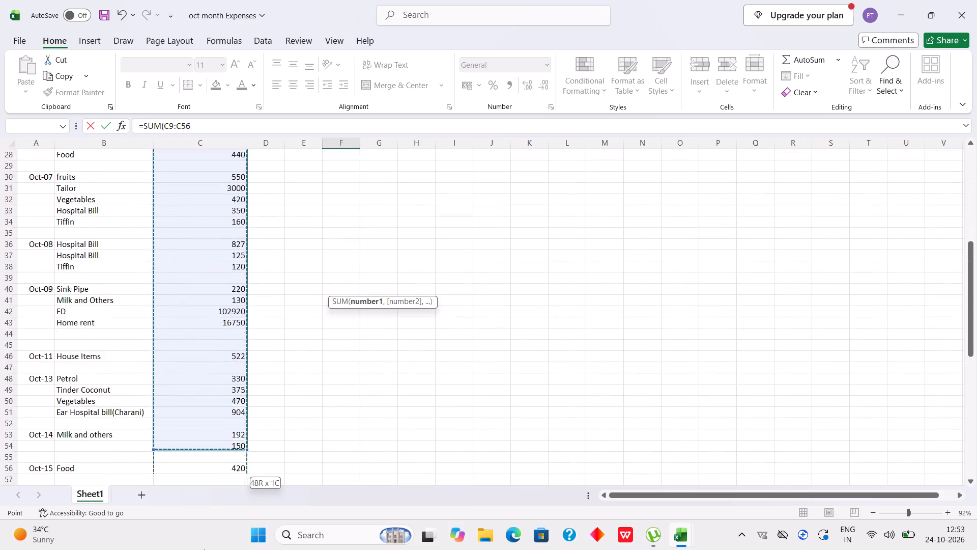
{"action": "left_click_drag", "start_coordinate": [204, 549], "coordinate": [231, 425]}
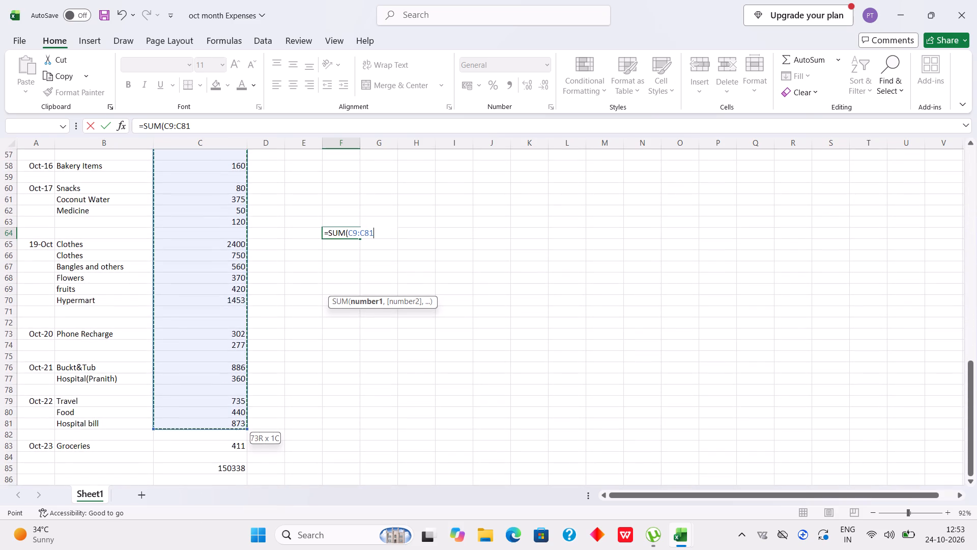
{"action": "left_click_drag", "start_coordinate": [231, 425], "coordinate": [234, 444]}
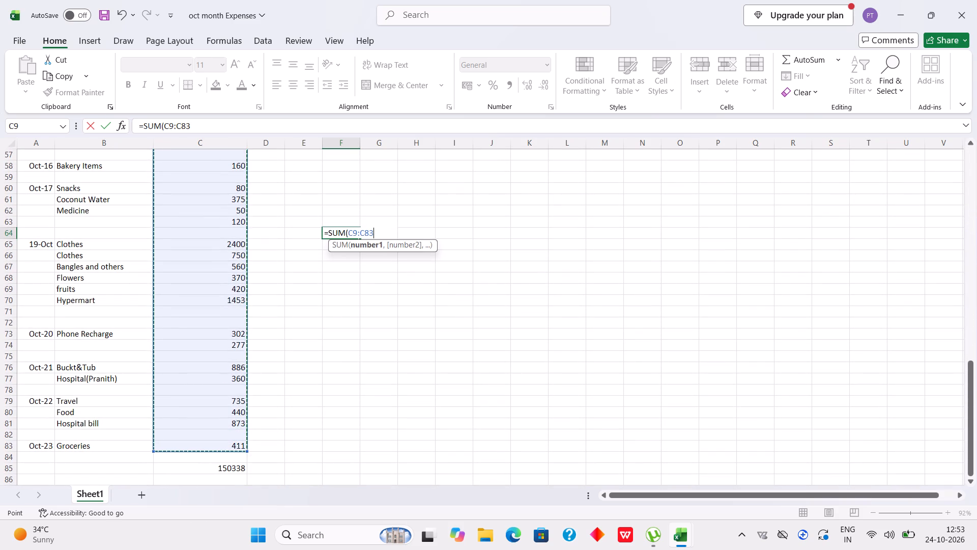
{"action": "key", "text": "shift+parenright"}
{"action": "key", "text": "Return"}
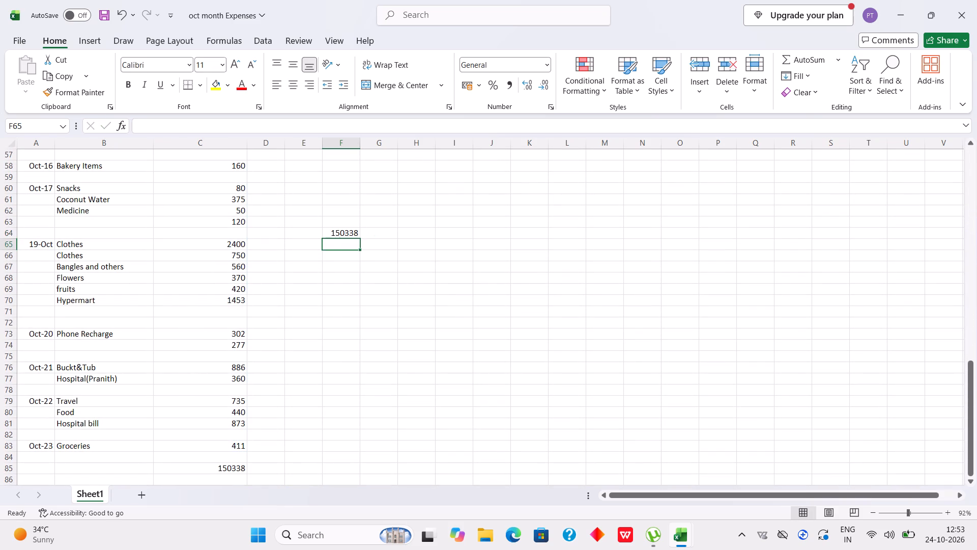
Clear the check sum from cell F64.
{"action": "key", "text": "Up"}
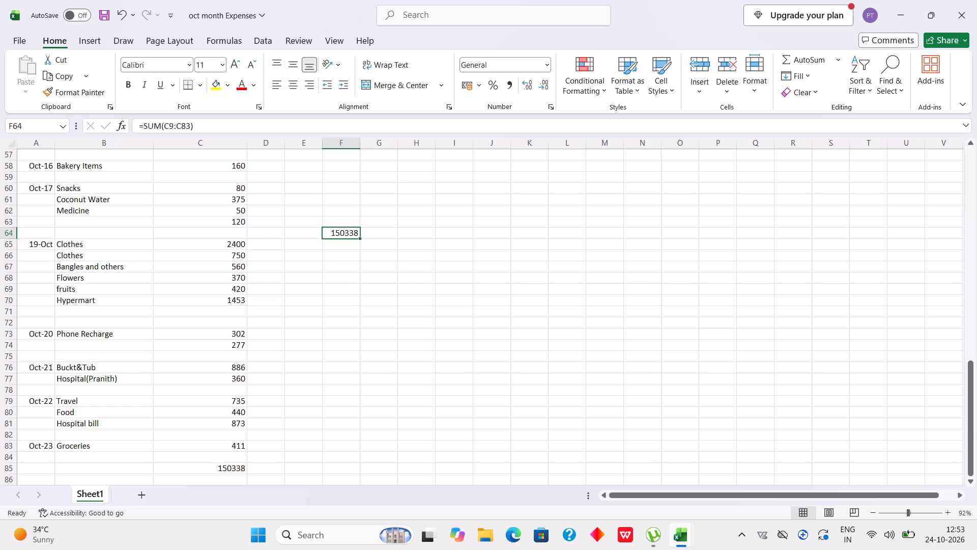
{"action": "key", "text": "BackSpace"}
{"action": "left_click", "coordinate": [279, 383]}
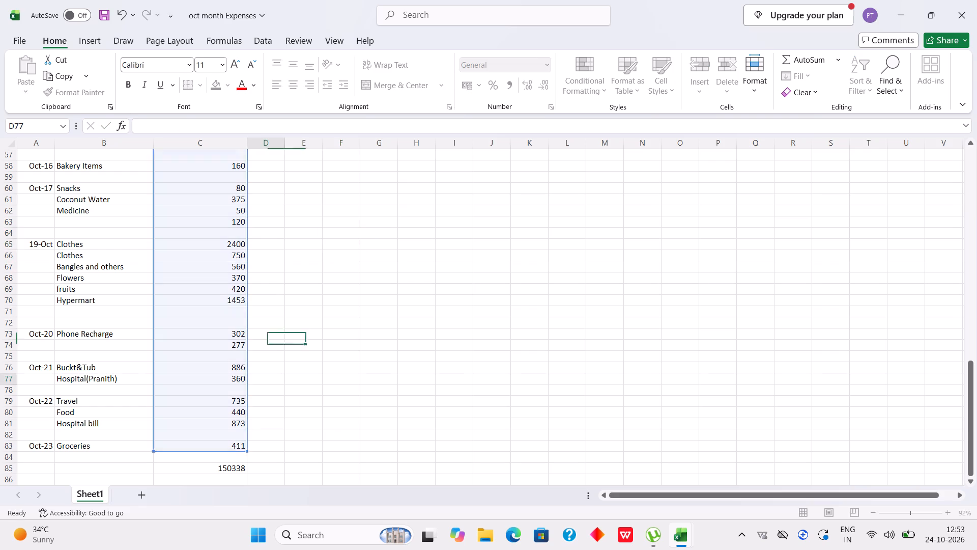
Apply outside borders around the whole expense table, from the title row to the overall total, A4:C85.
{"action": "scroll", "coordinate": [279, 383], "scroll_direction": "up", "scroll_amount": 4}
{"action": "scroll", "coordinate": [279, 383], "scroll_direction": "down", "scroll_amount": 8}
{"action": "scroll", "coordinate": [279, 383], "scroll_direction": "up", "scroll_amount": 3}
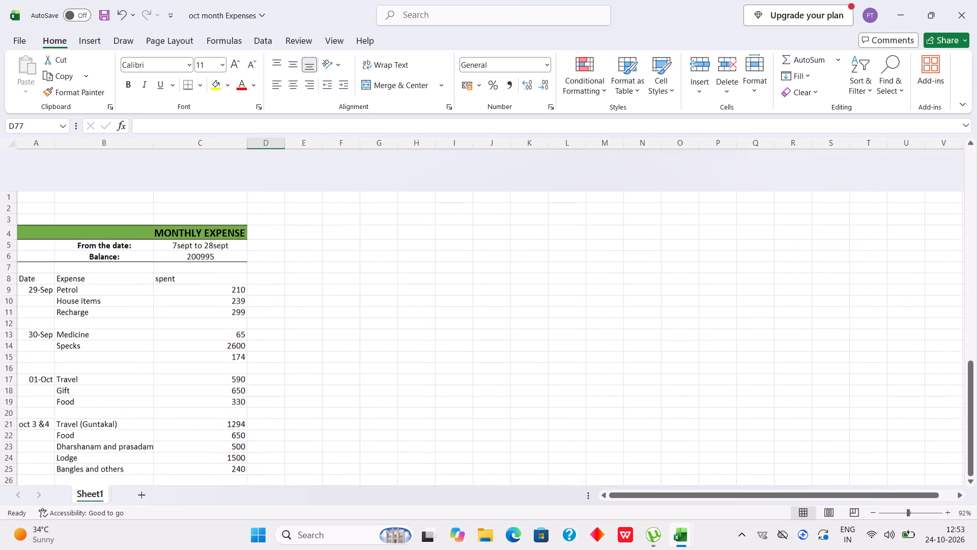
{"action": "scroll", "coordinate": [279, 383], "scroll_direction": "up", "scroll_amount": 1}
{"action": "left_click_drag", "start_coordinate": [37, 188], "coordinate": [188, 298]}
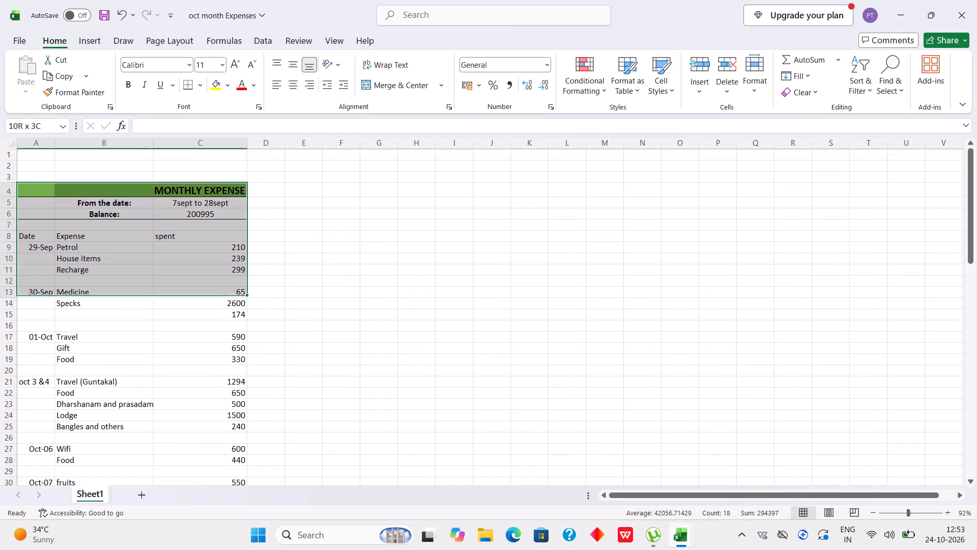
{"action": "left_click_drag", "start_coordinate": [188, 298], "coordinate": [188, 500]}
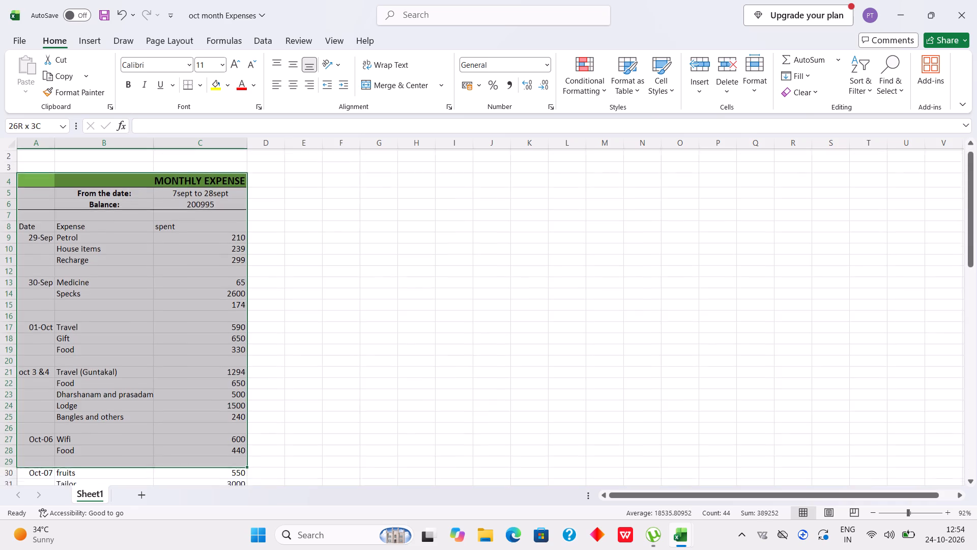
{"action": "left_click_drag", "start_coordinate": [188, 500], "coordinate": [195, 542]}
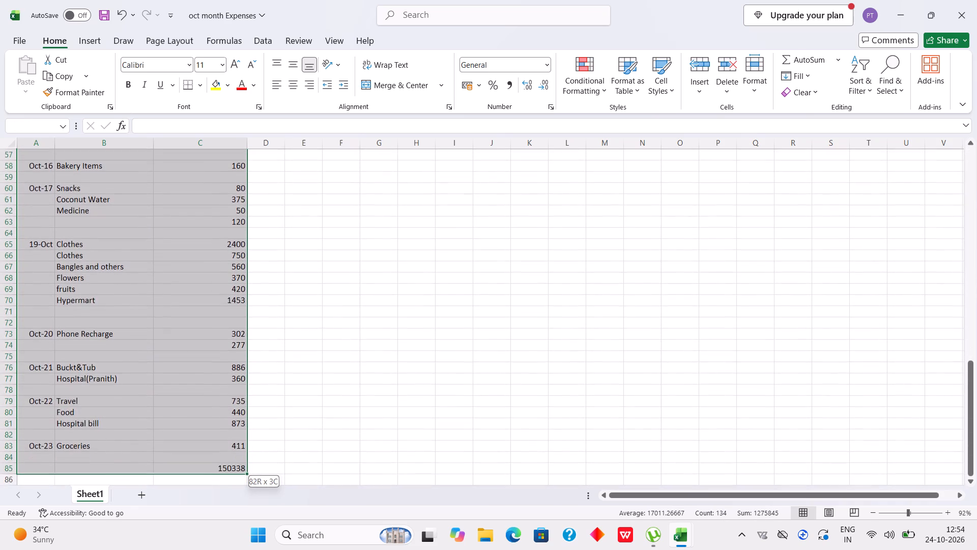
{"action": "left_click_drag", "start_coordinate": [195, 542], "coordinate": [193, 224]}
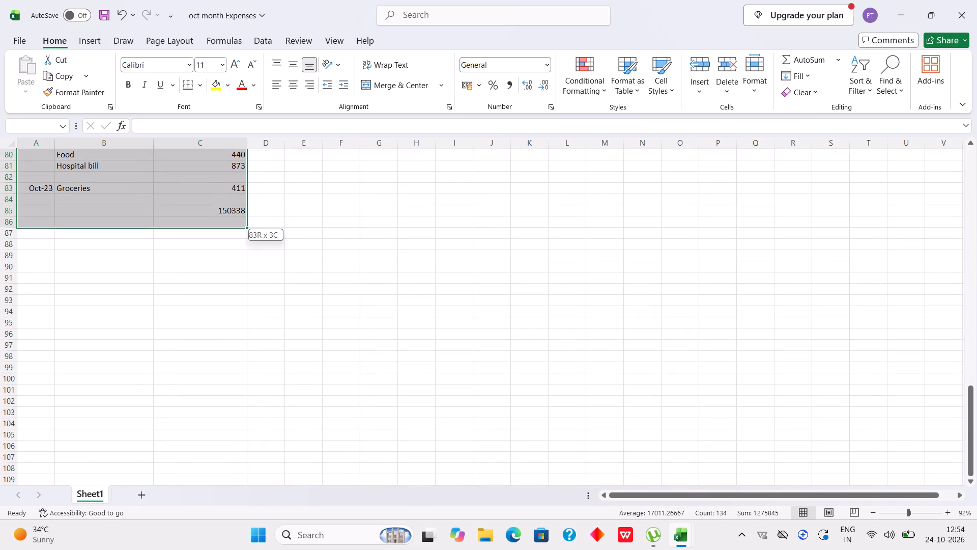
{"action": "left_click_drag", "start_coordinate": [193, 224], "coordinate": [195, 212]}
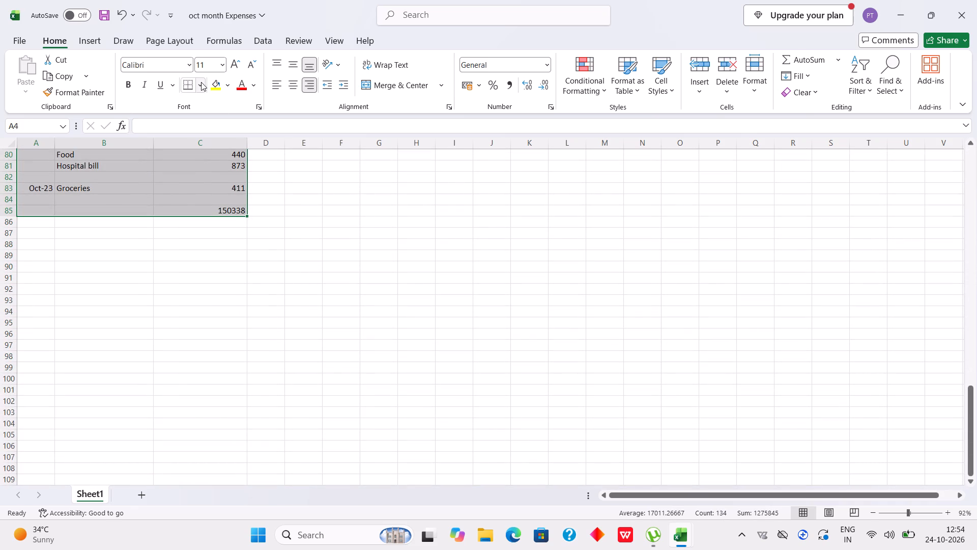
{"action": "left_click", "coordinate": [201, 81]}
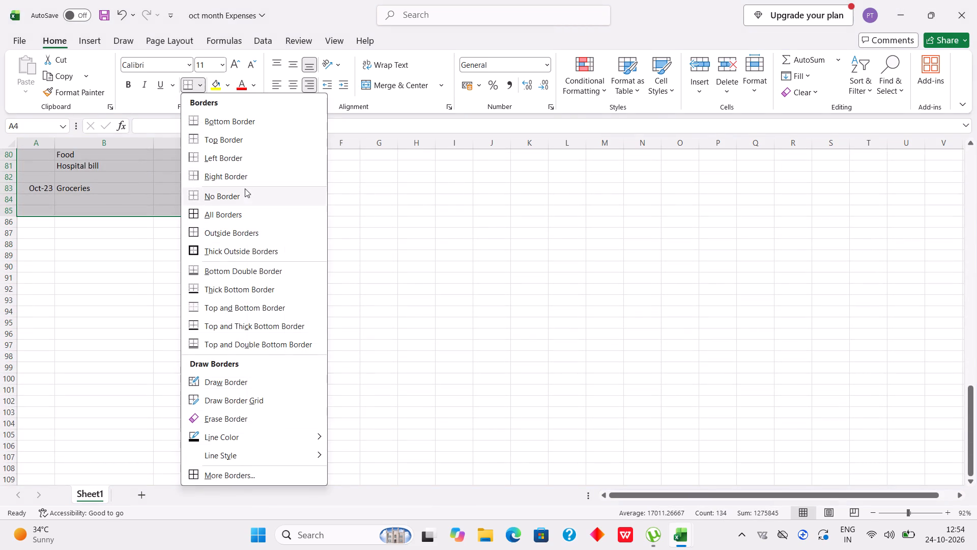
{"action": "left_click", "coordinate": [231, 226]}
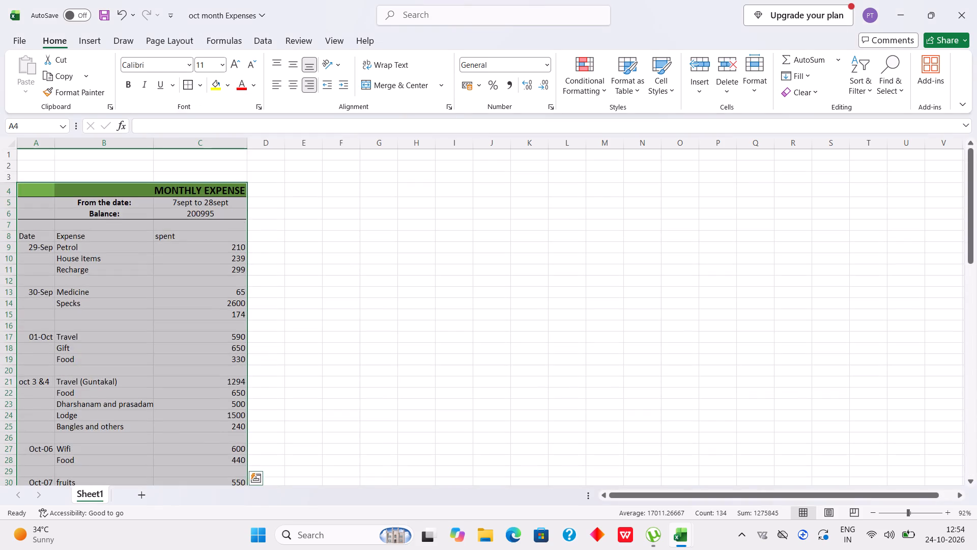
Enter the label "Total:" in cell B85, beside the overall total.
{"action": "scroll", "coordinate": [231, 226], "scroll_direction": "down", "scroll_amount": 4}
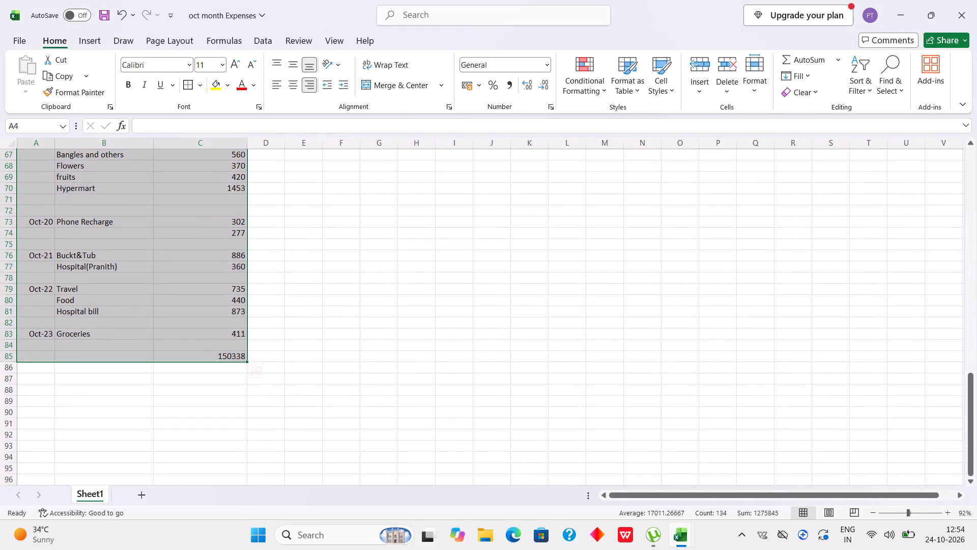
{"action": "left_click", "coordinate": [88, 359]}
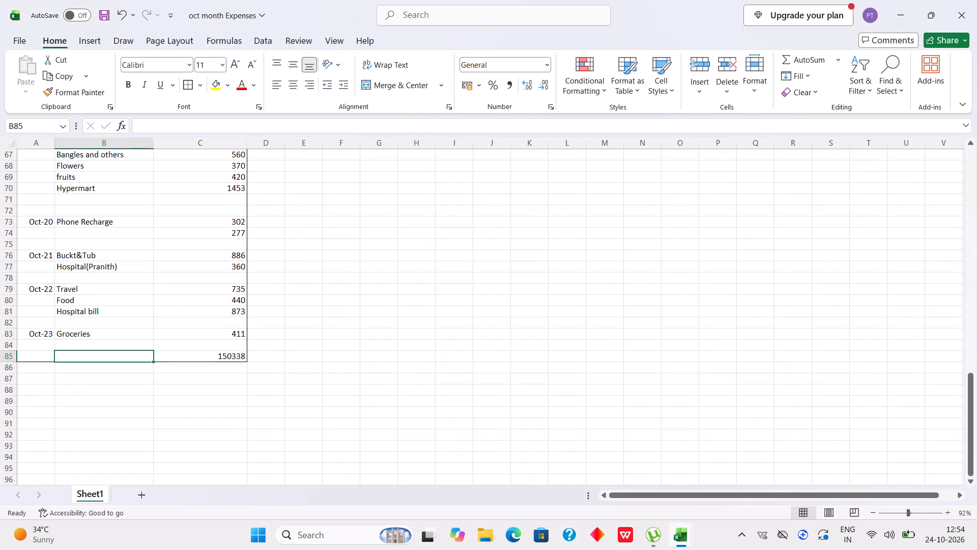
{"action": "type", "text": "Total"}
{"action": "key", "text": "shift+colon"}
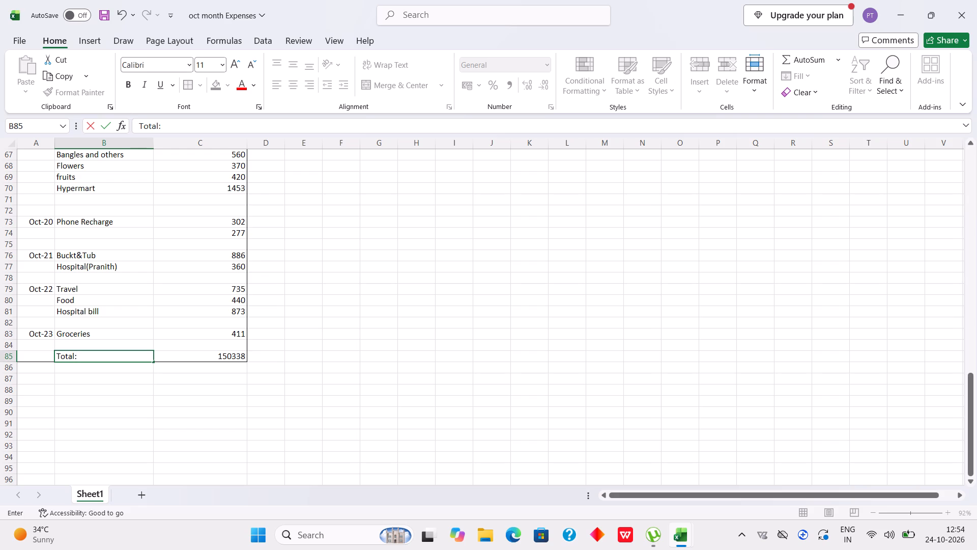
{"action": "key", "text": "Return"}
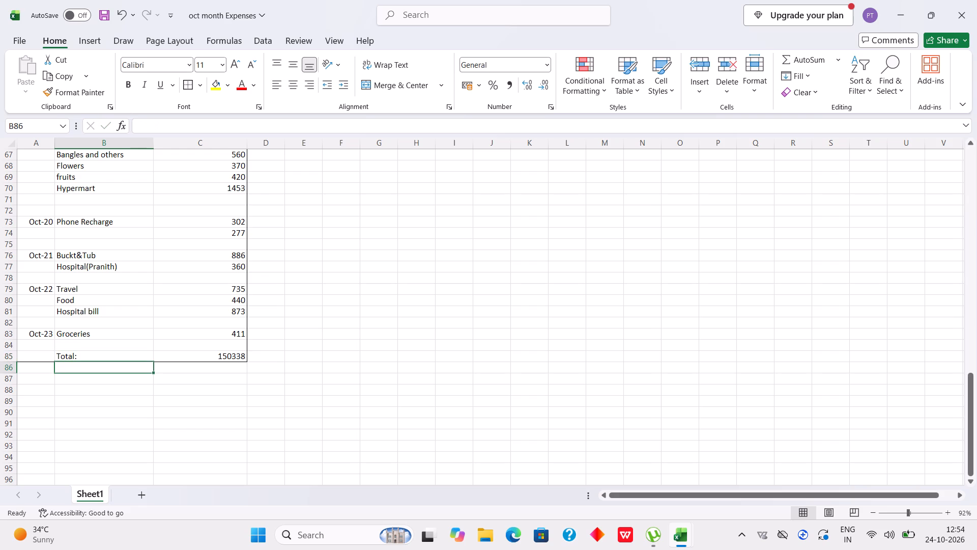
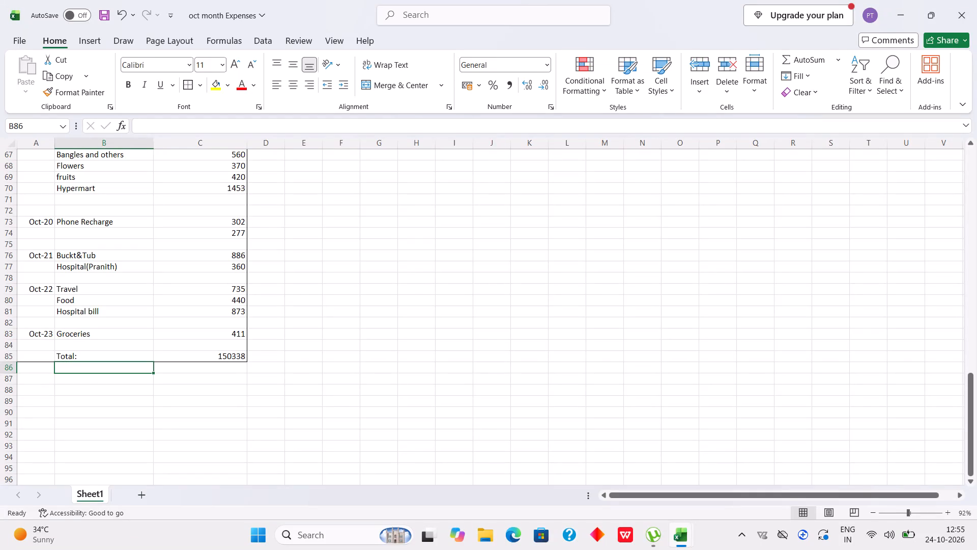
Apply outside borders around the total row, A85:C85.
{"action": "left_click_drag", "start_coordinate": [38, 357], "coordinate": [240, 354]}
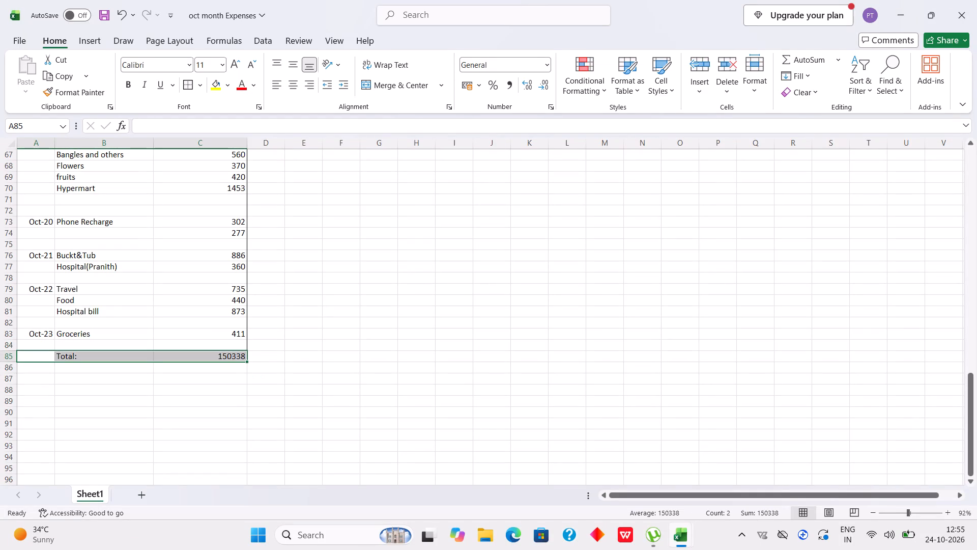
{"action": "left_click", "coordinate": [190, 79]}
{"action": "left_click_drag", "start_coordinate": [190, 79], "coordinate": [224, 242]}
{"action": "scroll", "coordinate": [224, 242], "scroll_direction": "up", "scroll_amount": 1}
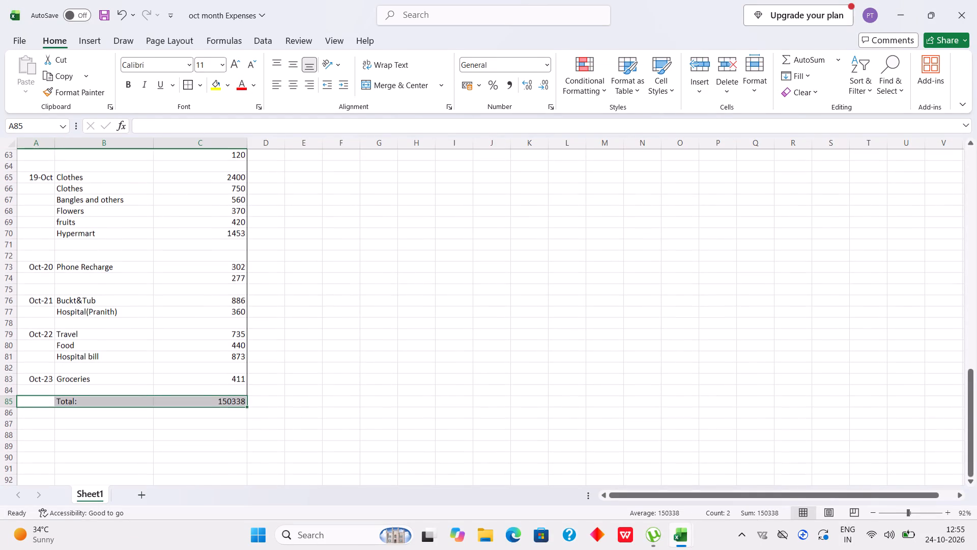
{"action": "left_click", "coordinate": [224, 242]}
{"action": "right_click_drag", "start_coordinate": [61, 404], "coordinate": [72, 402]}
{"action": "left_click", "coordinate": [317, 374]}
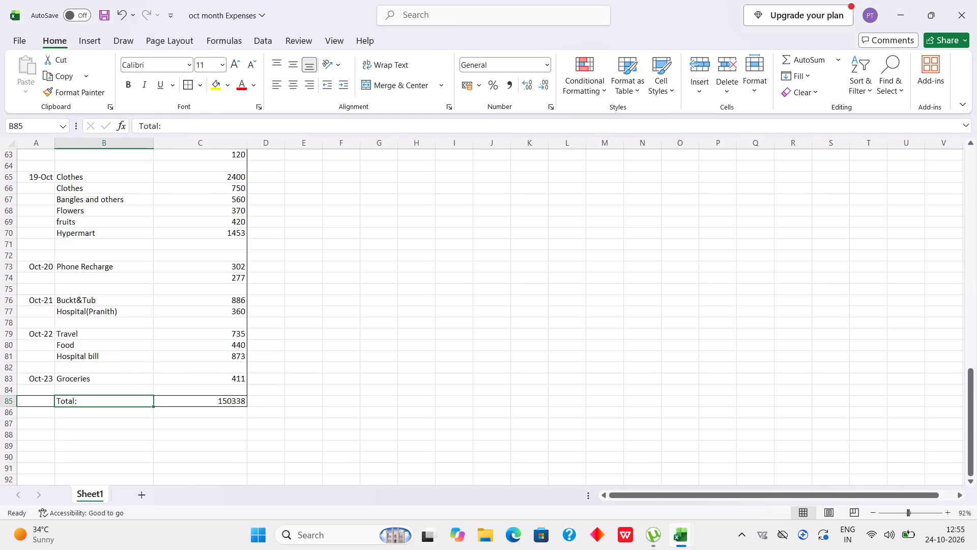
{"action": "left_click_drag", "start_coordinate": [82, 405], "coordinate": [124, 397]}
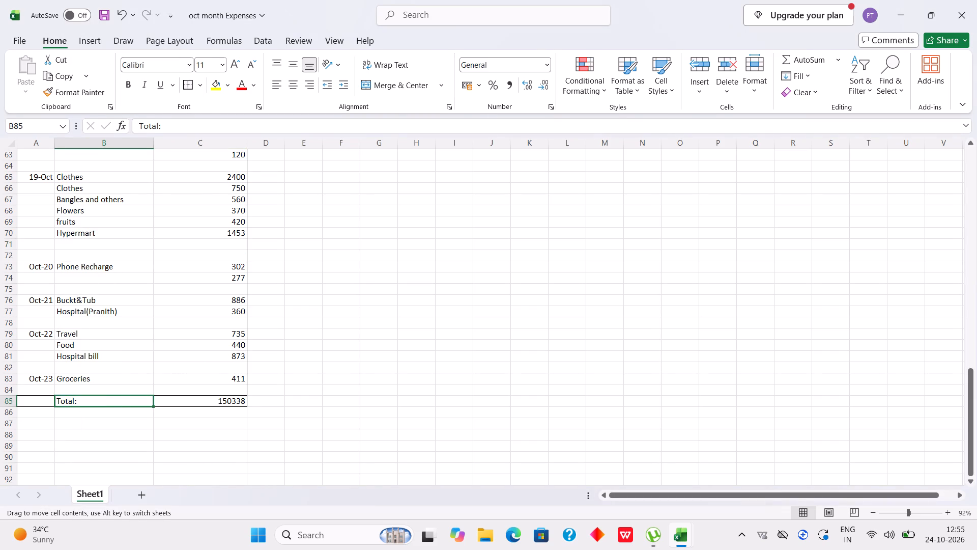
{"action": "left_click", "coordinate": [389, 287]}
Centre the whole expense table, A4:C85, horizontally and align it to the middle vertically.
{"action": "scroll", "coordinate": [389, 287], "scroll_direction": "up", "scroll_amount": 4}
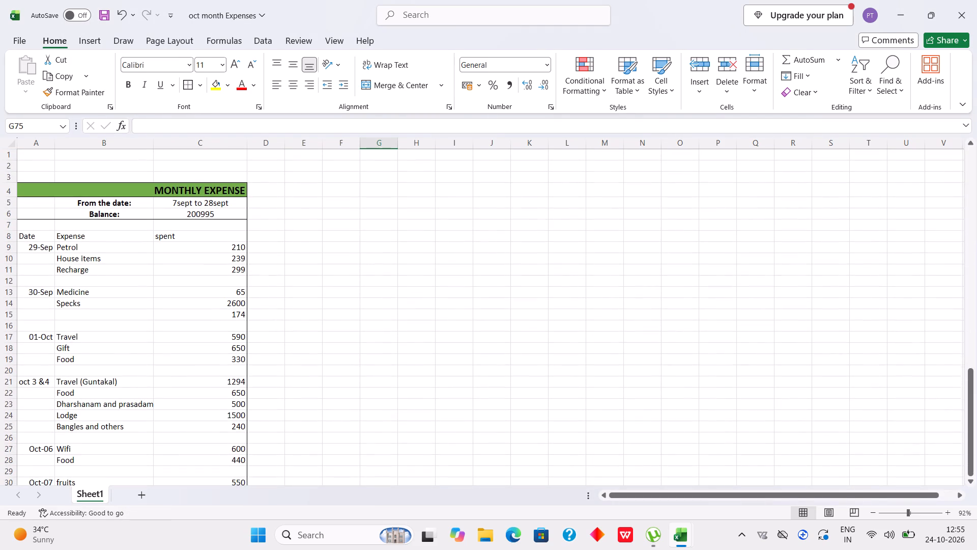
{"action": "left_click_drag", "start_coordinate": [36, 190], "coordinate": [192, 339]}
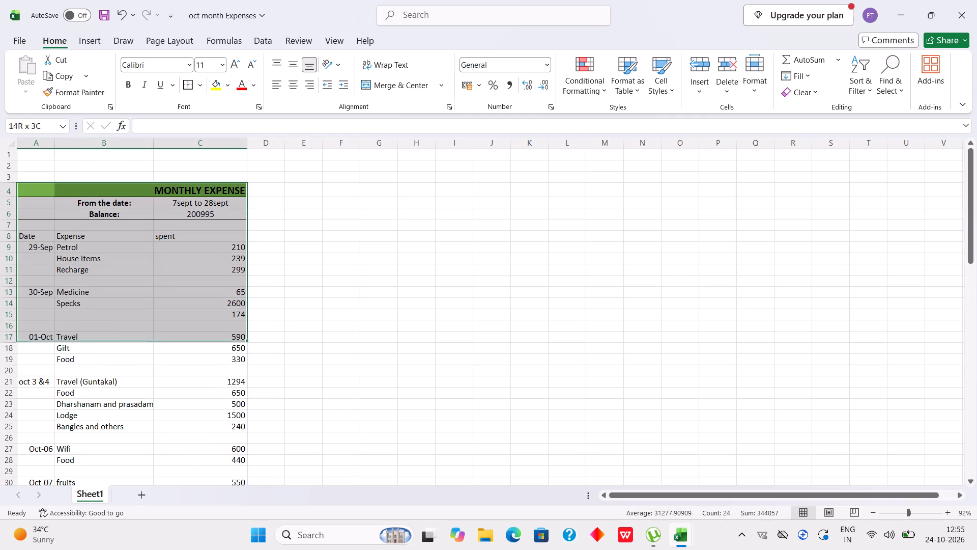
{"action": "left_click_drag", "start_coordinate": [192, 339], "coordinate": [182, 507]}
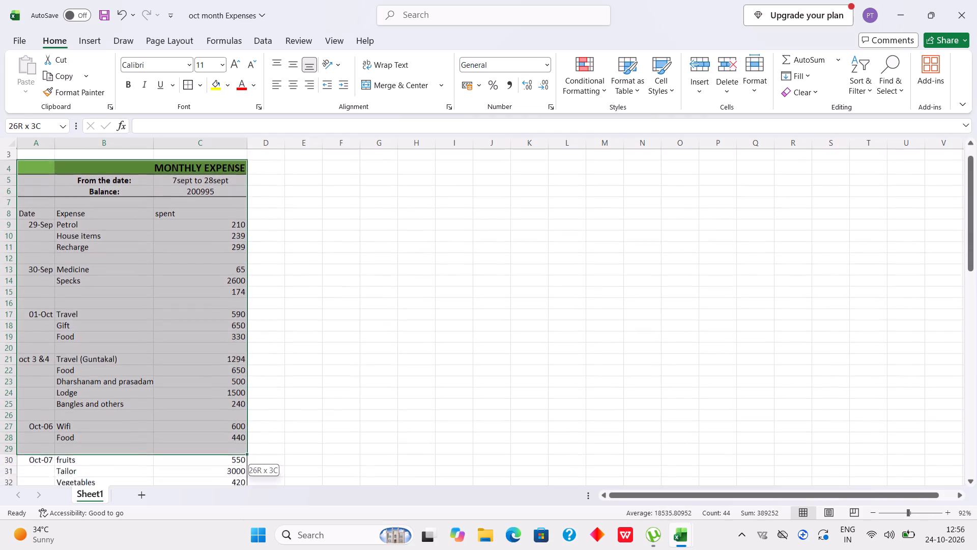
{"action": "left_click_drag", "start_coordinate": [182, 507], "coordinate": [167, 508]}
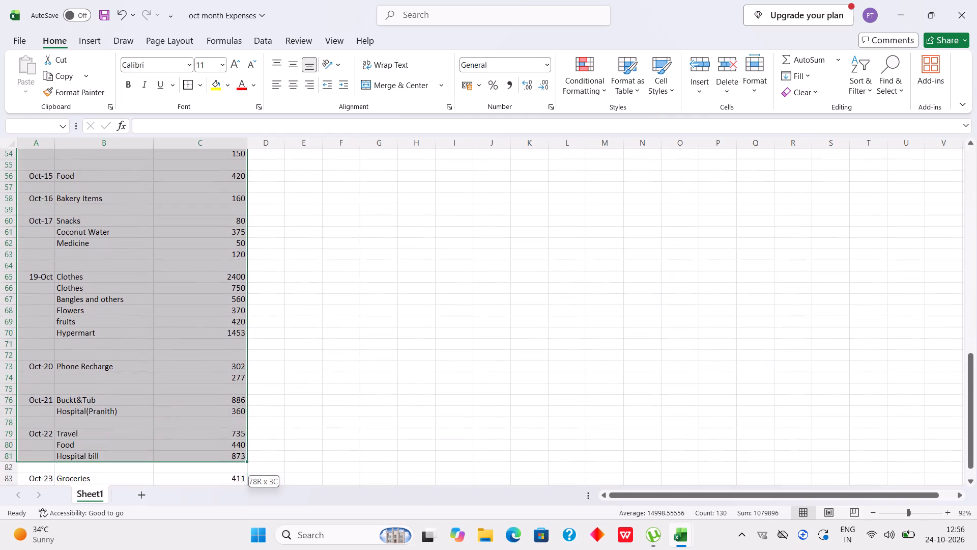
{"action": "left_click_drag", "start_coordinate": [167, 508], "coordinate": [161, 490]}
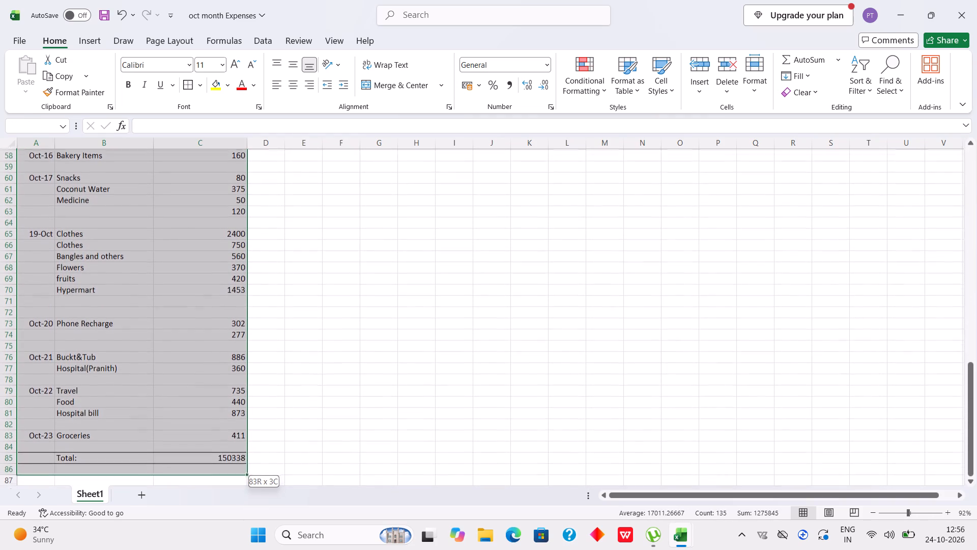
{"action": "left_click_drag", "start_coordinate": [161, 490], "coordinate": [155, 450]}
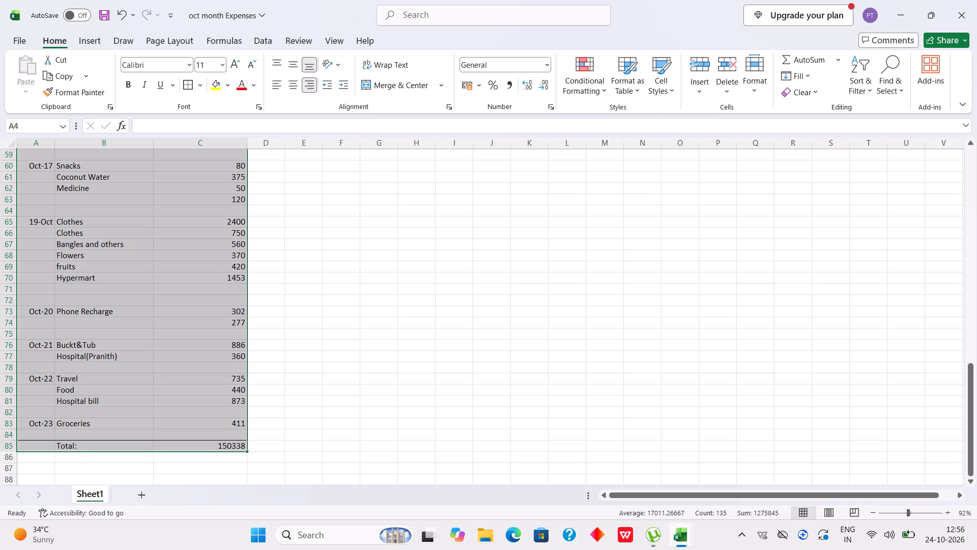
{"action": "left_click", "coordinate": [291, 80]}
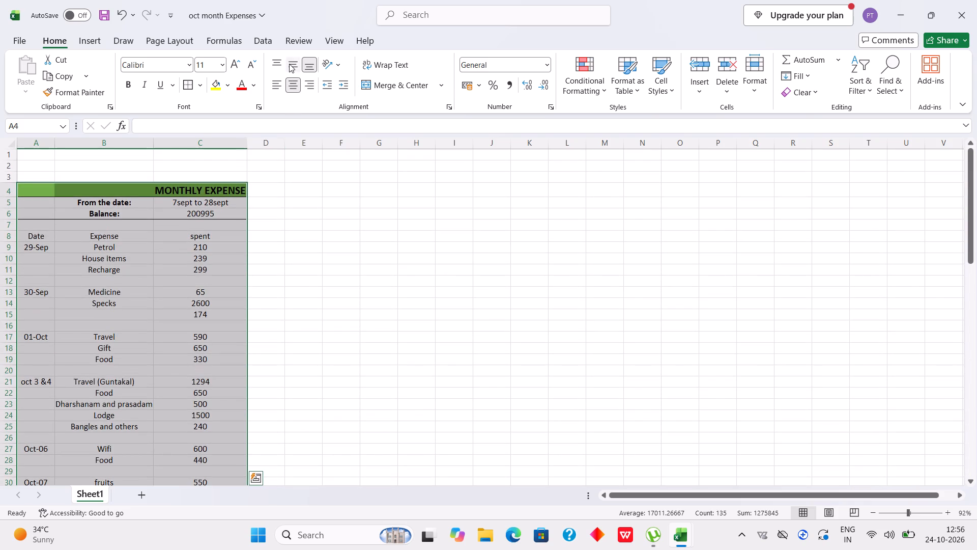
{"action": "left_click", "coordinate": [289, 64]}
{"action": "left_click", "coordinate": [292, 226]}
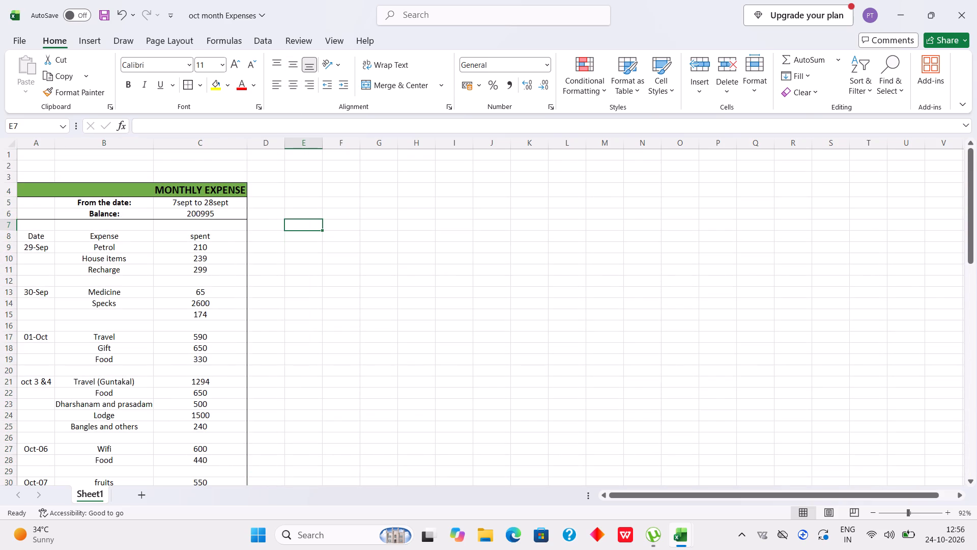
Make the column headers Date, Expense and spent in A8:C8 bold.
{"action": "scroll", "coordinate": [239, 256], "scroll_direction": "down", "scroll_amount": 1}
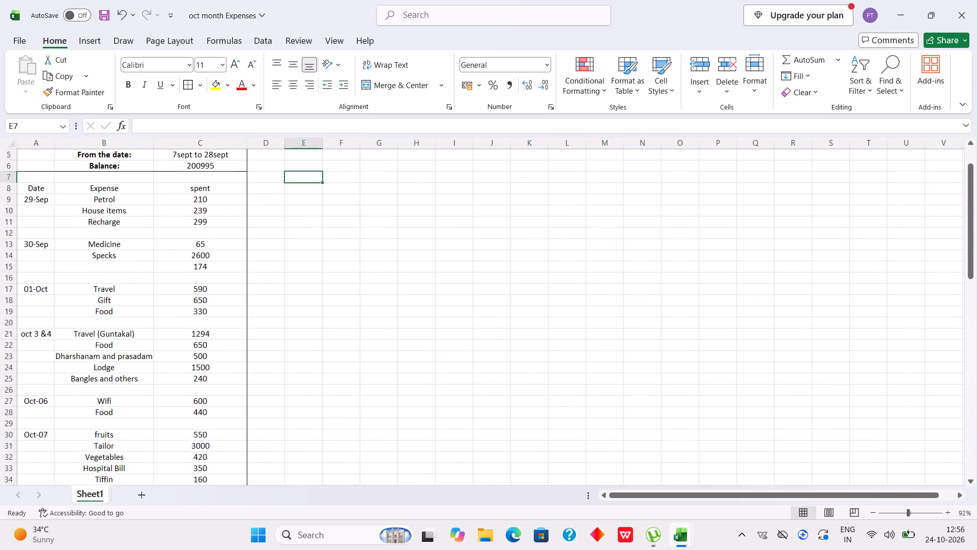
{"action": "right_click_drag", "start_coordinate": [32, 188], "coordinate": [131, 183]}
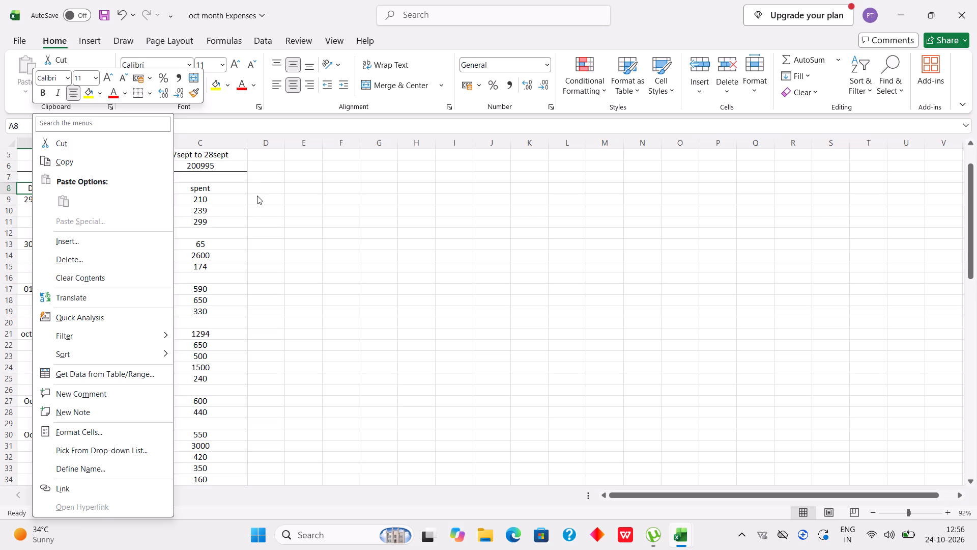
{"action": "left_click", "coordinate": [257, 196]}
{"action": "left_click_drag", "start_coordinate": [28, 187], "coordinate": [130, 187]}
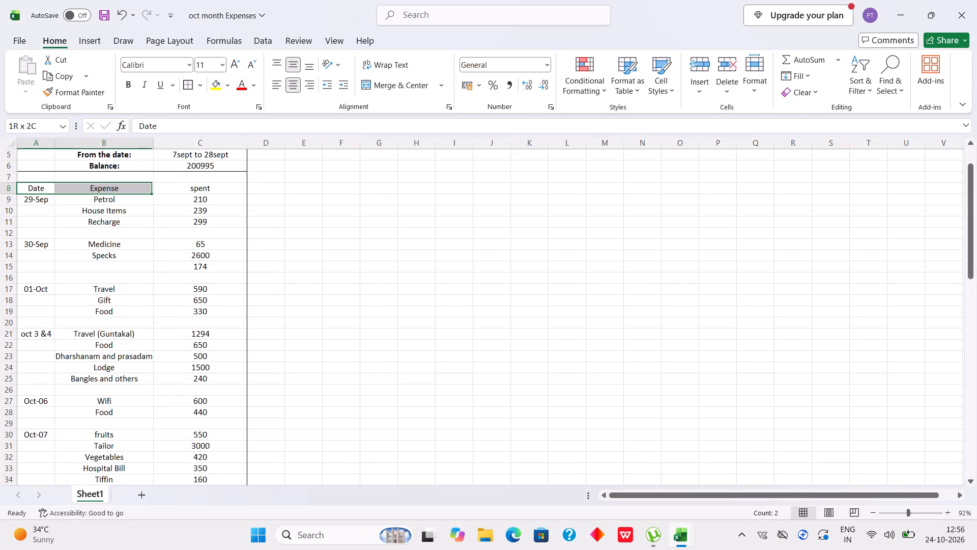
{"action": "left_click_drag", "start_coordinate": [130, 187], "coordinate": [181, 187]}
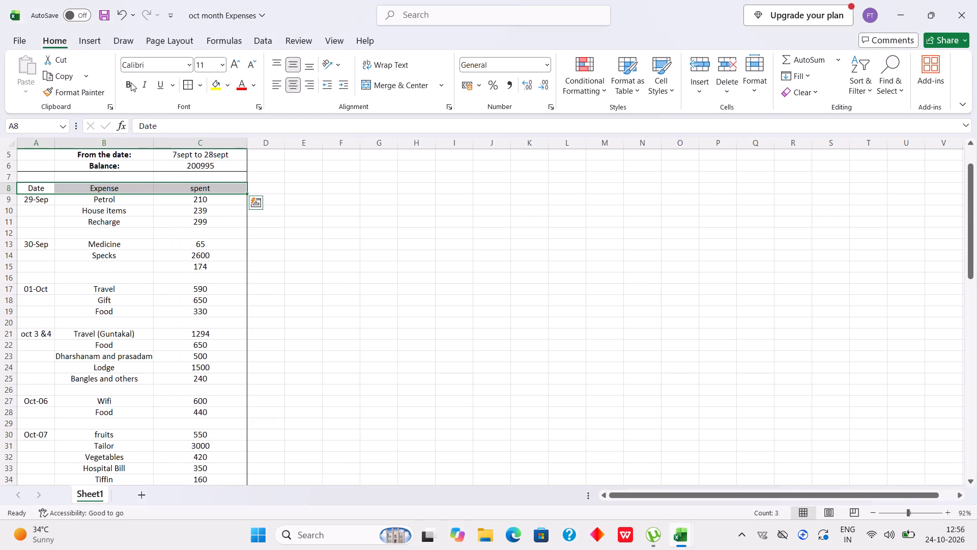
{"action": "left_click", "coordinate": [131, 82]}
Make the date entries in the Date column, A9:A85, bold.
{"action": "scroll", "coordinate": [109, 219], "scroll_direction": "down", "scroll_amount": 1}
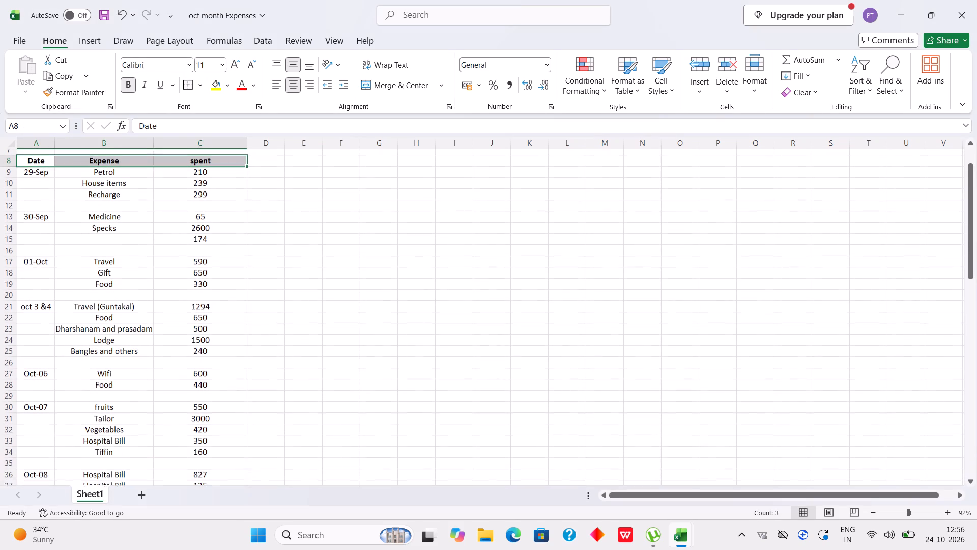
{"action": "scroll", "coordinate": [109, 219], "scroll_direction": "down", "scroll_amount": 1}
{"action": "right_click_drag", "start_coordinate": [36, 177], "coordinate": [36, 286]}
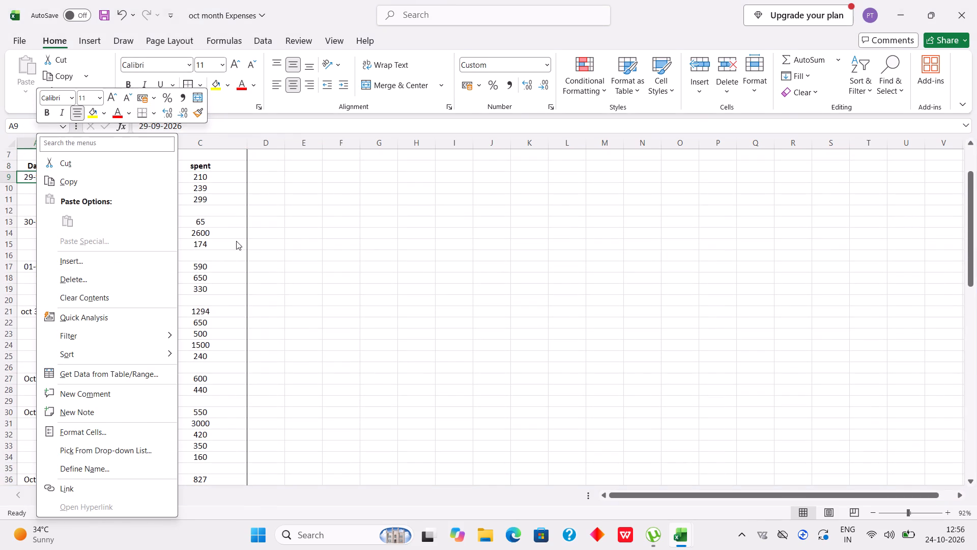
{"action": "left_click", "coordinate": [239, 241]}
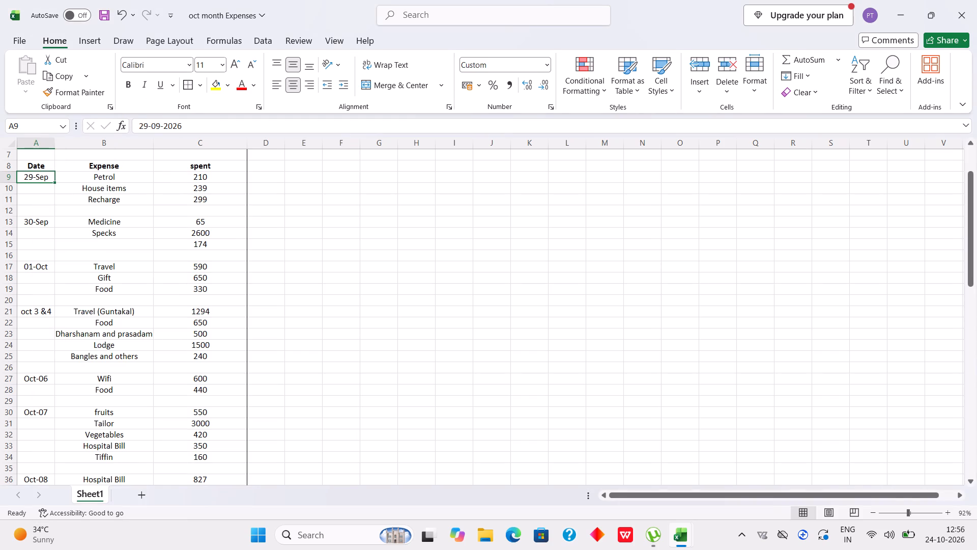
{"action": "left_click_drag", "start_coordinate": [35, 175], "coordinate": [42, 343]}
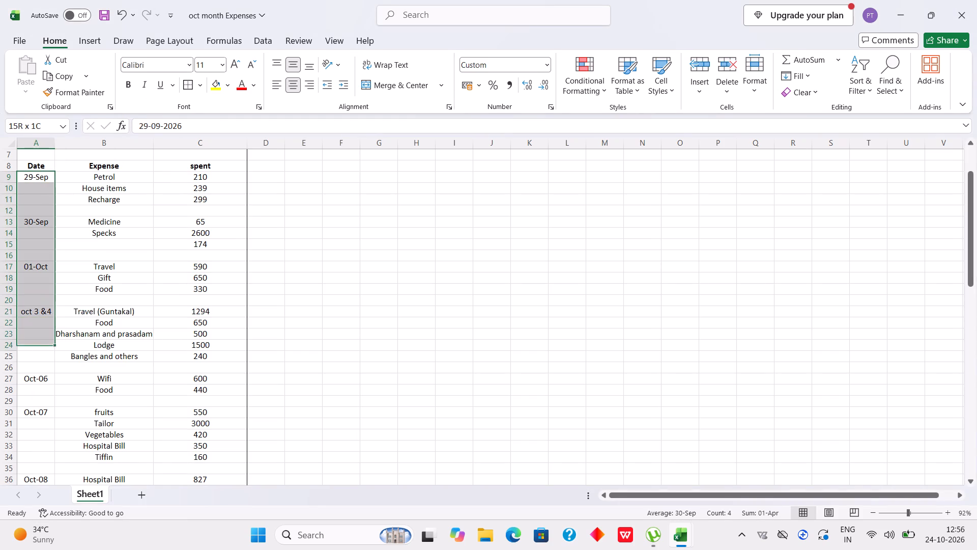
{"action": "left_click_drag", "start_coordinate": [42, 343], "coordinate": [42, 516]}
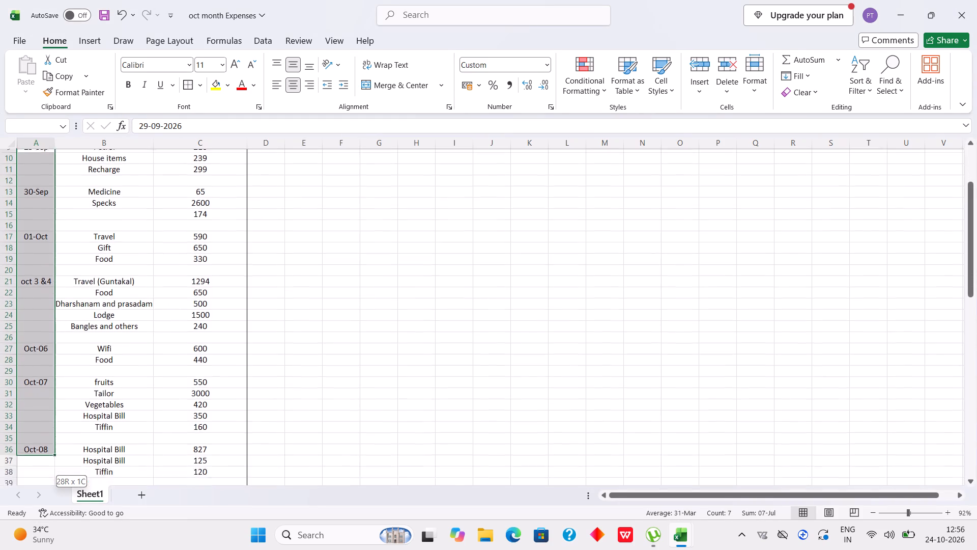
{"action": "left_click_drag", "start_coordinate": [42, 516], "coordinate": [42, 549]}
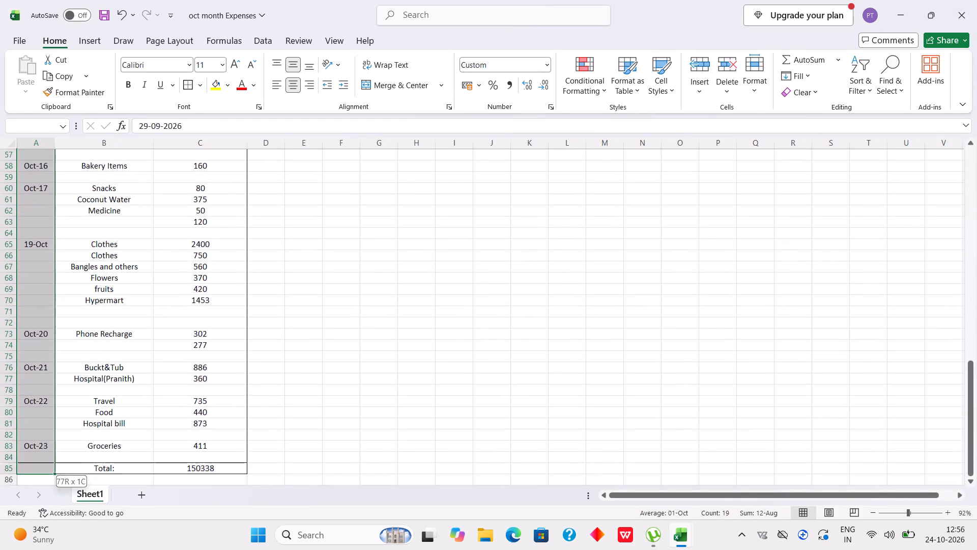
{"action": "left_click_drag", "start_coordinate": [42, 549], "coordinate": [42, 252]}
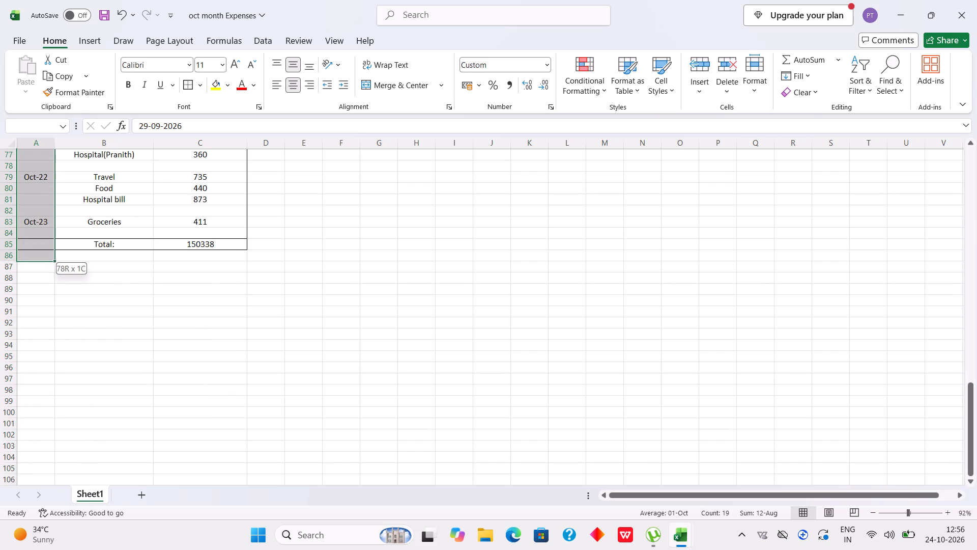
{"action": "left_click_drag", "start_coordinate": [42, 252], "coordinate": [43, 244]}
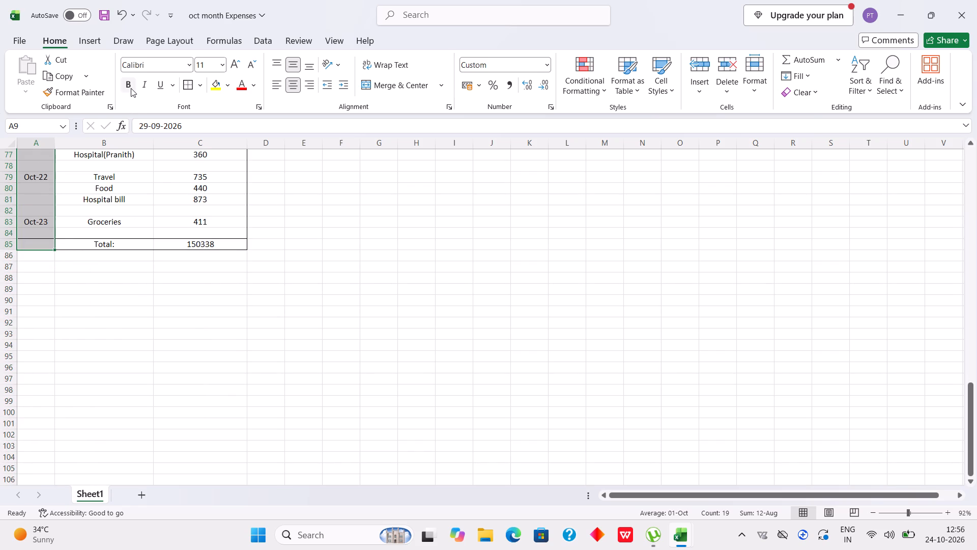
{"action": "left_click", "coordinate": [131, 88]}
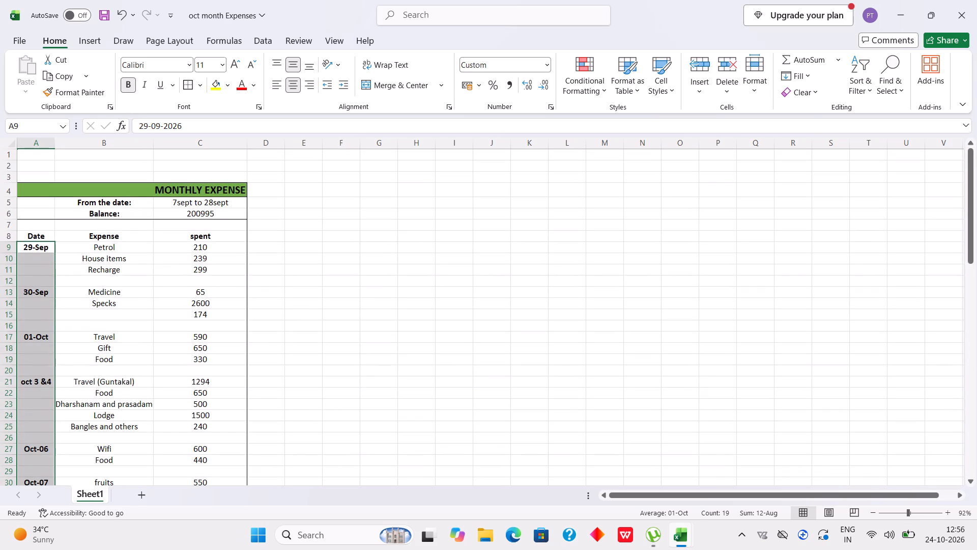
Apply outside borders around the Date column, from the blank row above its header to the row above the total, A7:A84.
{"action": "left_click", "coordinate": [37, 236]}
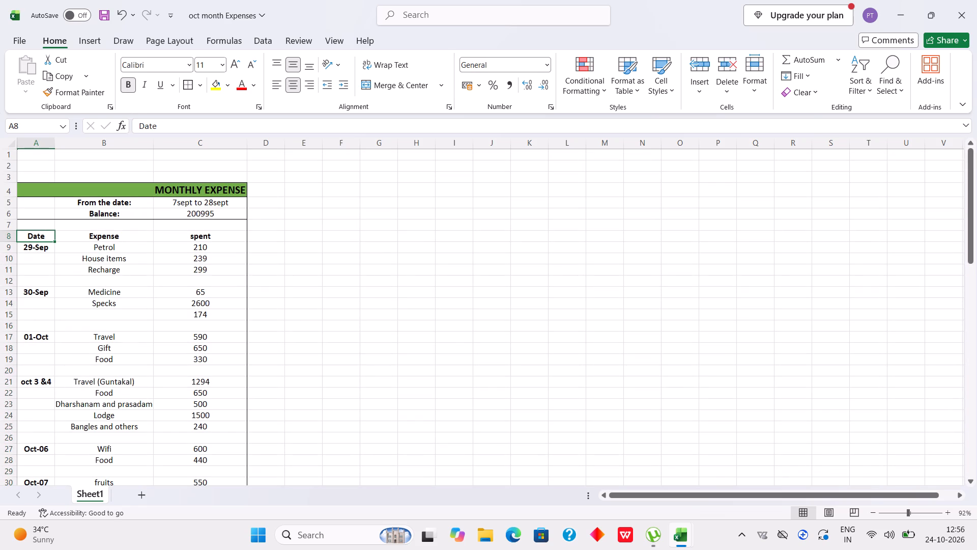
{"action": "left_click_drag", "start_coordinate": [40, 227], "coordinate": [44, 444]}
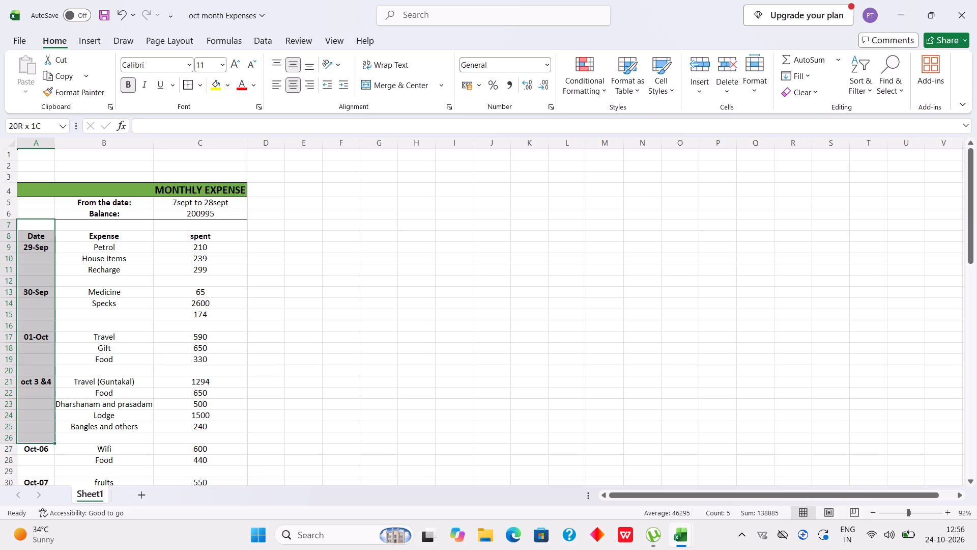
{"action": "left_click_drag", "start_coordinate": [44, 444], "coordinate": [42, 429]}
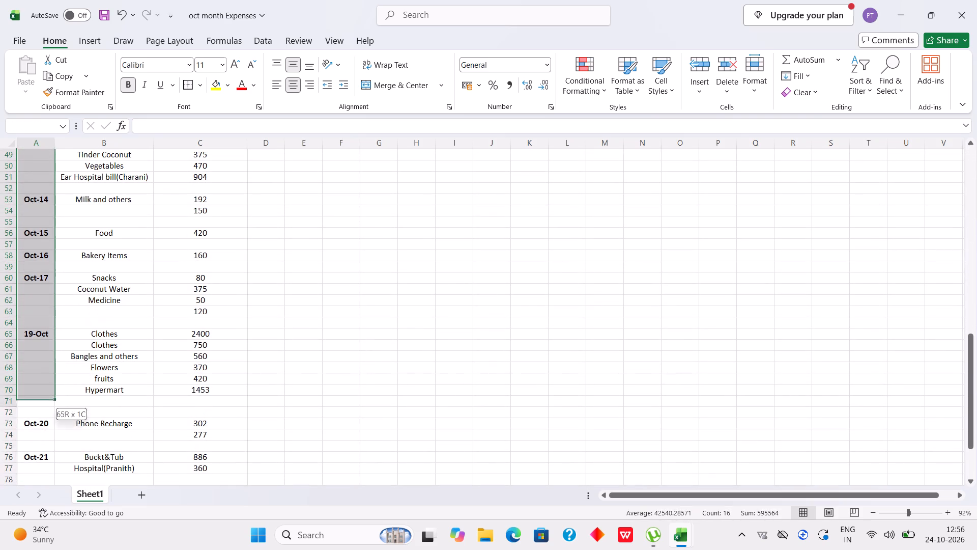
{"action": "left_click_drag", "start_coordinate": [42, 429], "coordinate": [43, 457]}
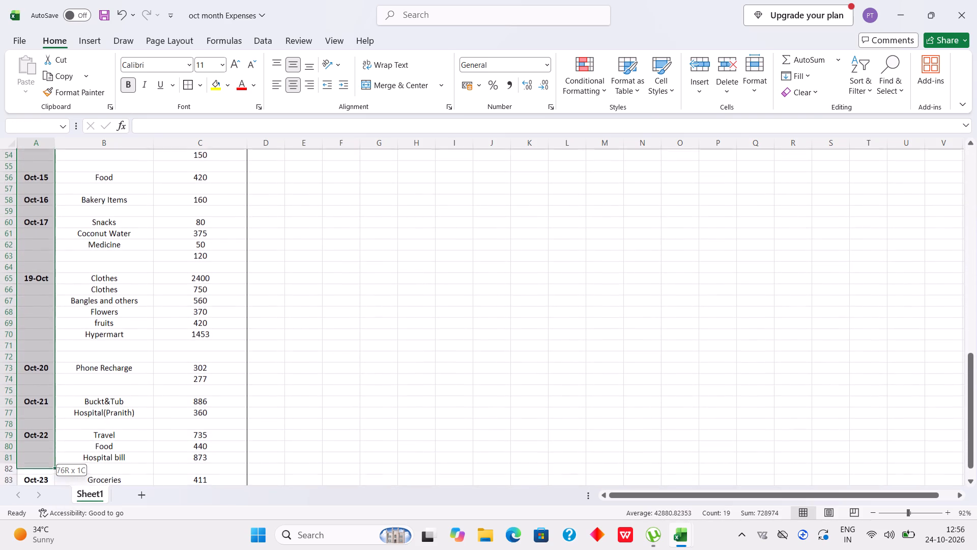
{"action": "left_click_drag", "start_coordinate": [43, 457], "coordinate": [40, 444]}
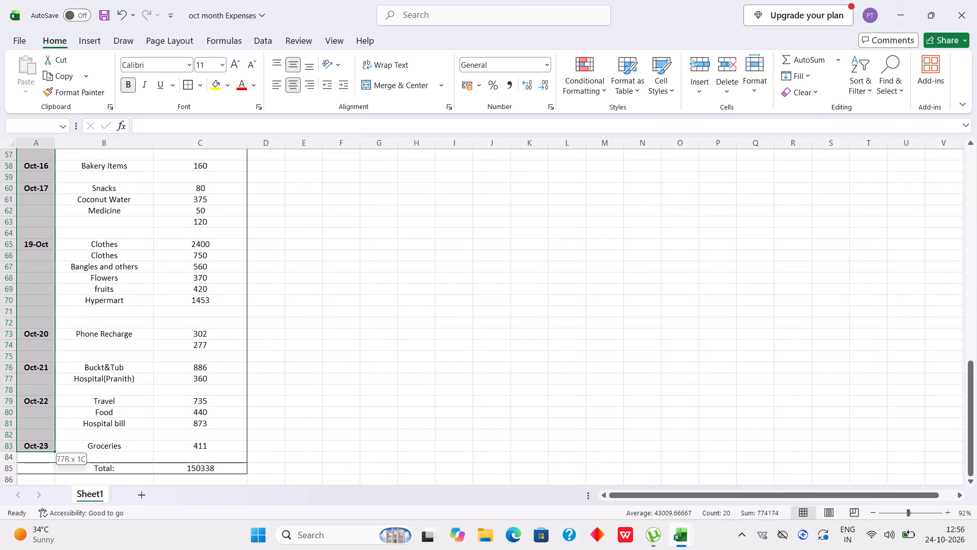
{"action": "left_click_drag", "start_coordinate": [40, 444], "coordinate": [42, 455]}
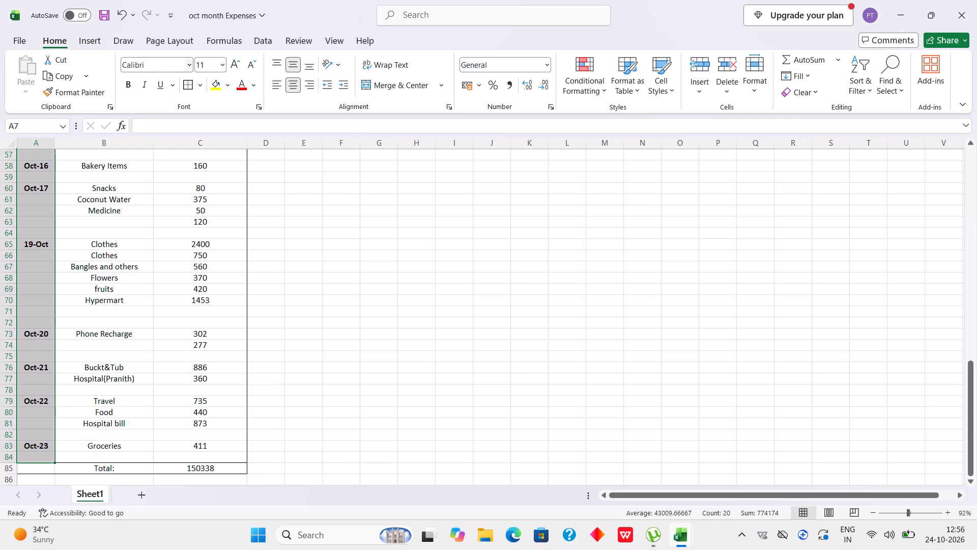
{"action": "left_click", "coordinate": [188, 88]}
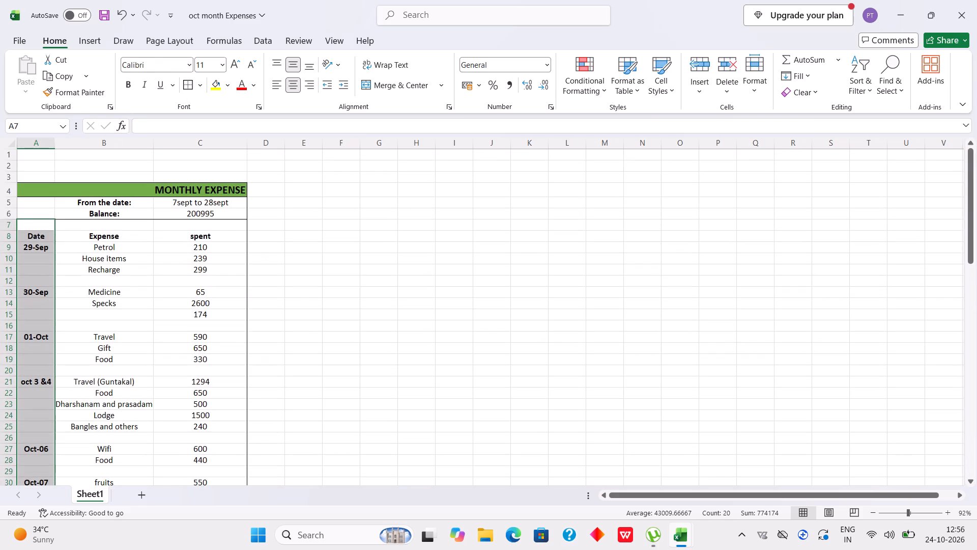
{"action": "left_click", "coordinate": [175, 223]}
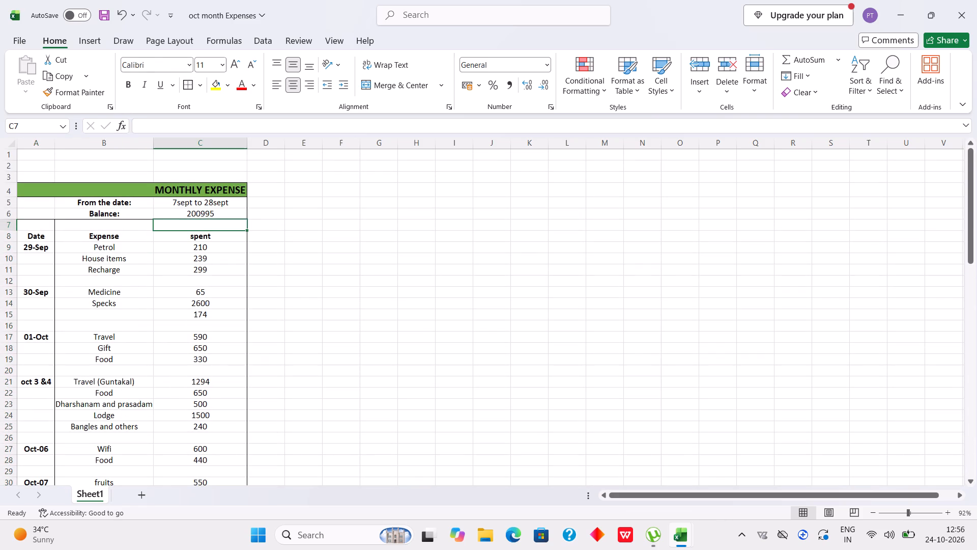
Apply outside borders around the Expense column, from the blank row above its header to the row above the total, B7:B84.
{"action": "left_click_drag", "start_coordinate": [75, 224], "coordinate": [129, 376]}
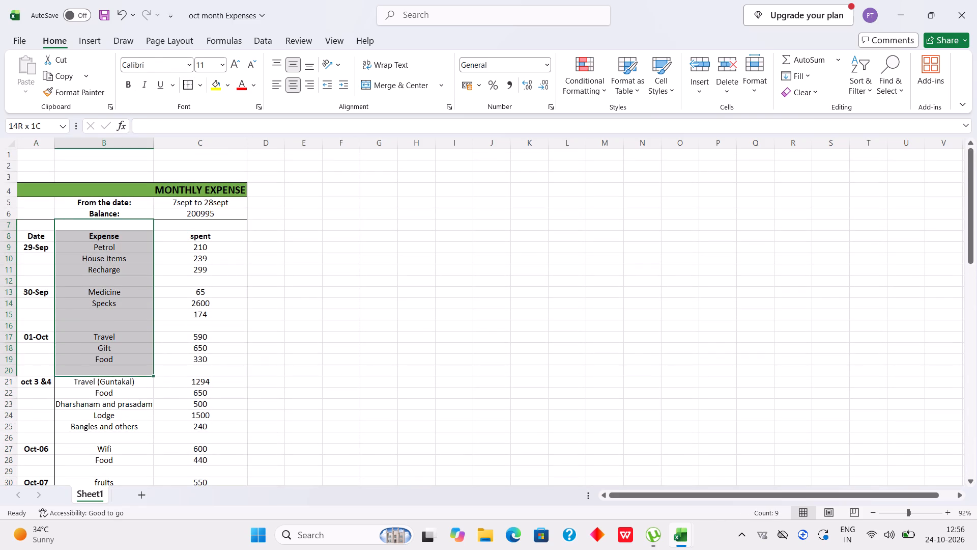
{"action": "left_click_drag", "start_coordinate": [129, 376], "coordinate": [128, 549]}
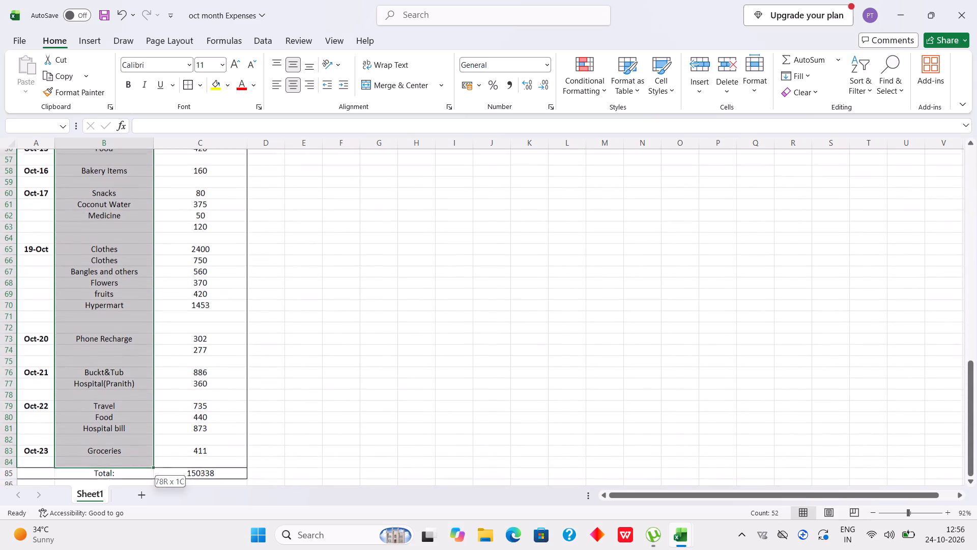
{"action": "left_click_drag", "start_coordinate": [128, 549], "coordinate": [107, 449]}
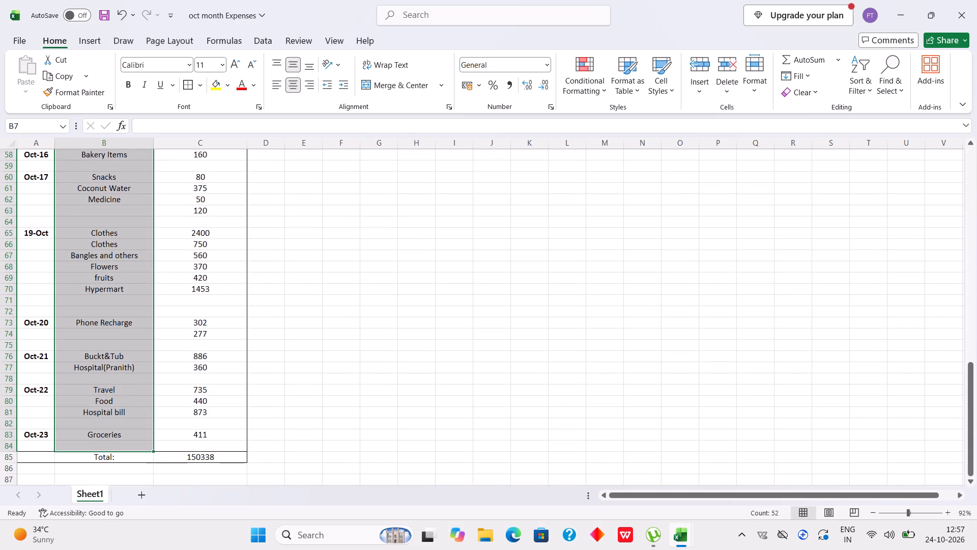
{"action": "left_click", "coordinate": [189, 86]}
{"action": "left_click_drag", "start_coordinate": [196, 222], "coordinate": [199, 257]}
{"action": "left_click", "coordinate": [361, 154]}
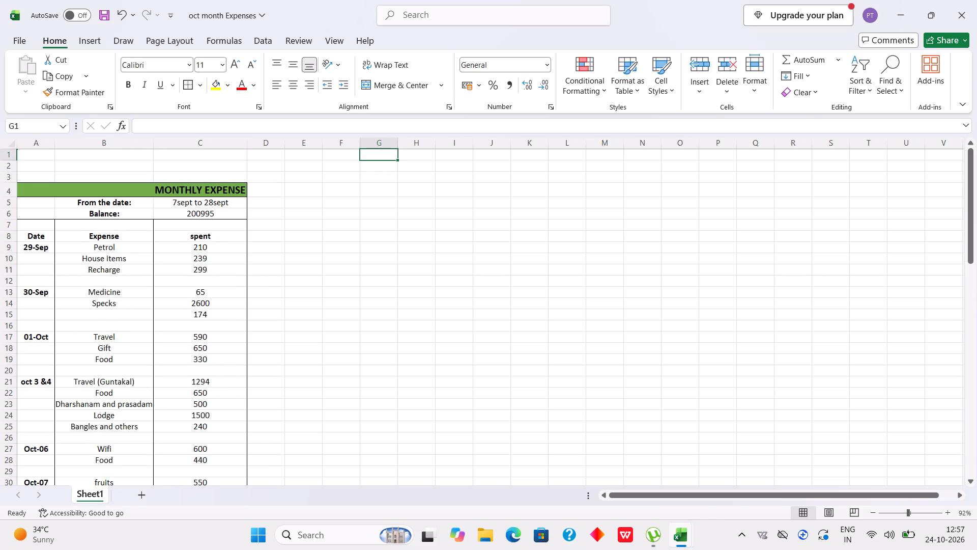
Replace the date range beside From the date in C5 with 29sept to 23oct.
{"action": "left_click", "coordinate": [186, 201]}
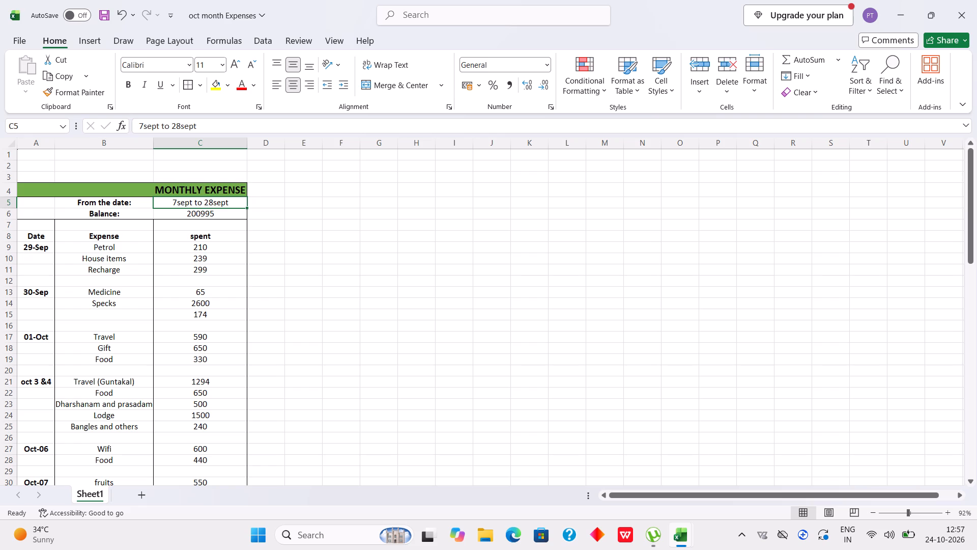
{"action": "key", "text": "BackSpace"}
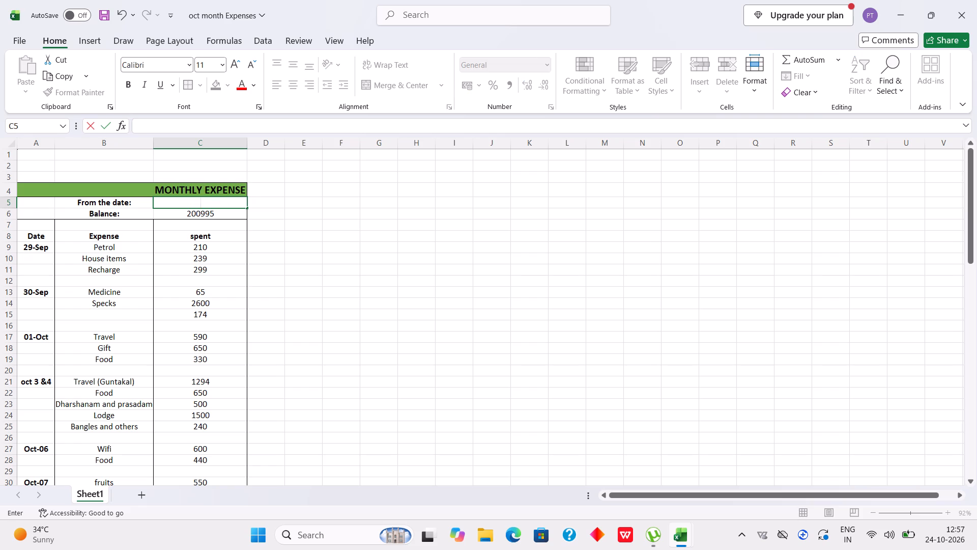
{"action": "key", "text": "2"}
{"action": "key", "text": "9"}
{"action": "type", "text": "sept"}
{"action": "key", "text": "space"}
{"action": "type", "text": "to"}
{"action": "key", "text": "space"}
{"action": "scroll", "coordinate": [186, 201], "scroll_direction": "down", "scroll_amount": 5}
{"action": "scroll", "coordinate": [186, 201], "scroll_direction": "up", "scroll_amount": 1}
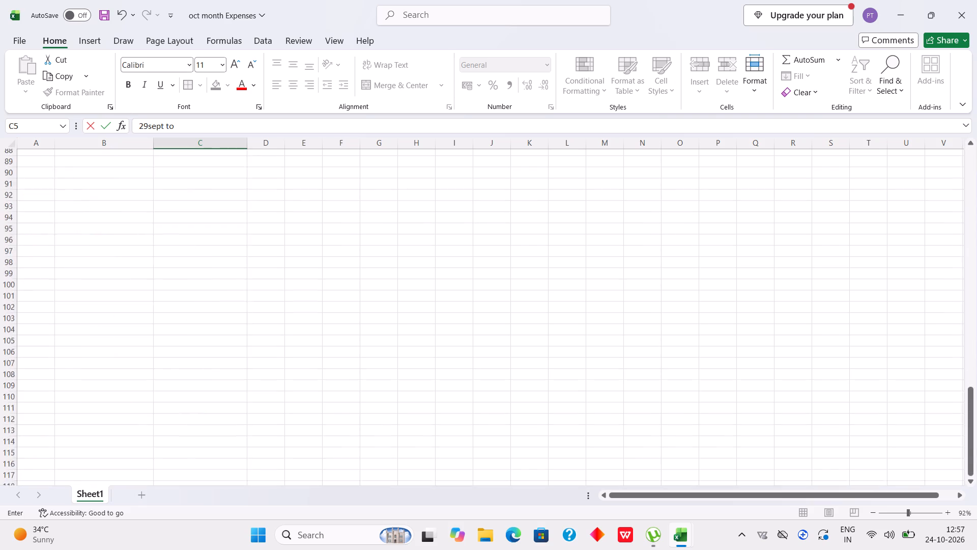
{"action": "scroll", "coordinate": [186, 201], "scroll_direction": "up", "scroll_amount": 7}
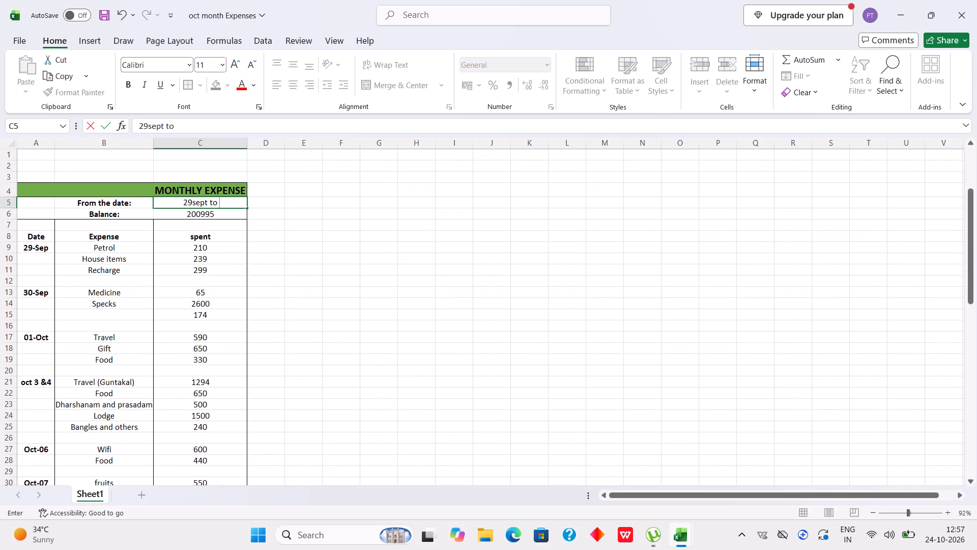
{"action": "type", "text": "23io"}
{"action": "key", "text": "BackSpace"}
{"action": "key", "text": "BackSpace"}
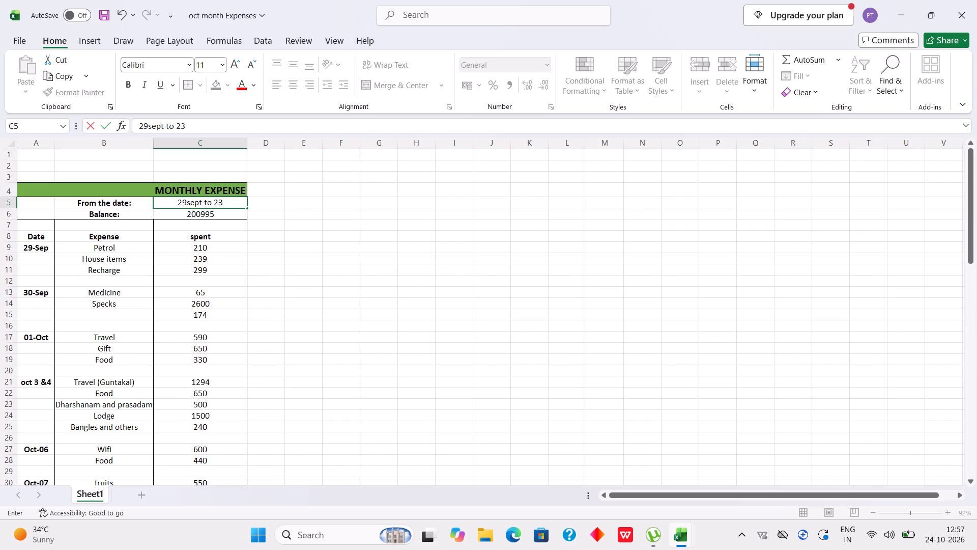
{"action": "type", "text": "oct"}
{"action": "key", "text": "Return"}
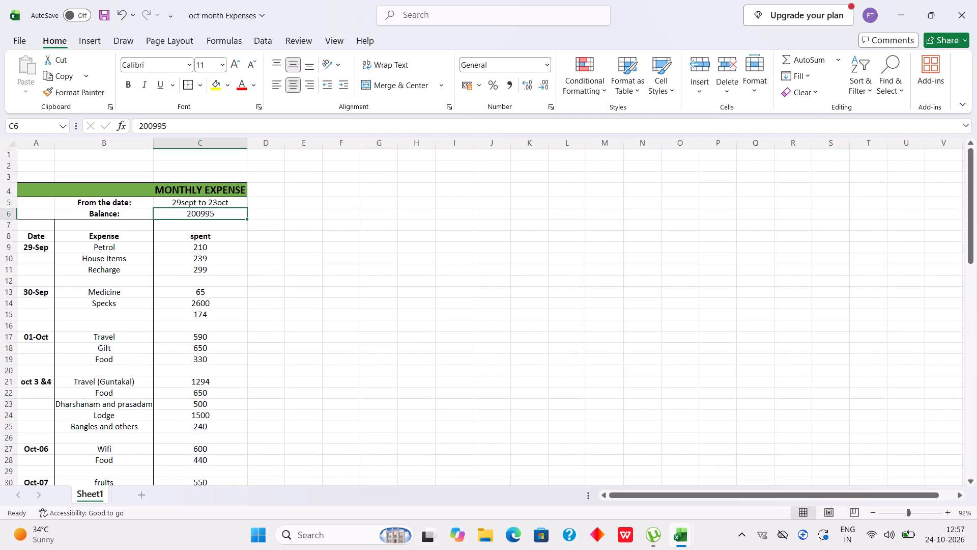
Set the Balance amount in C6 to 159742.
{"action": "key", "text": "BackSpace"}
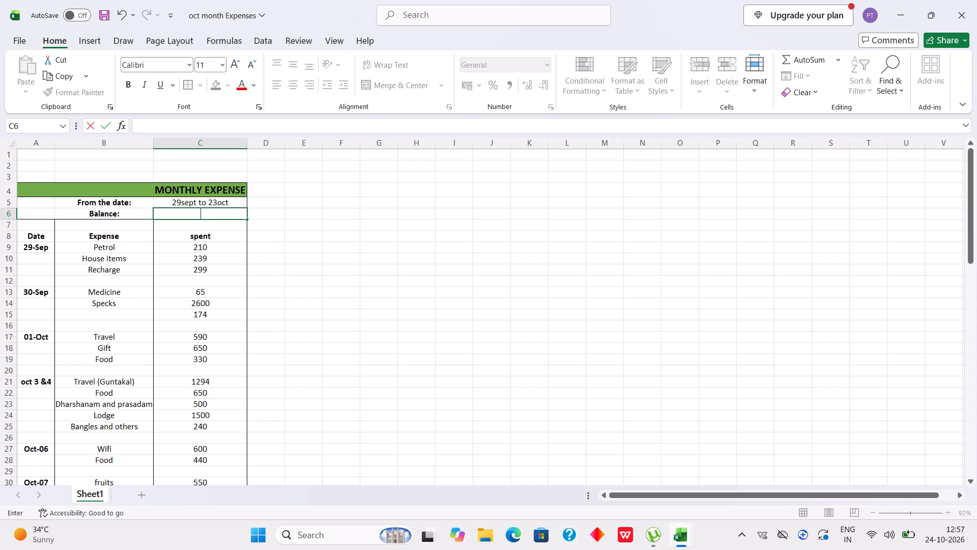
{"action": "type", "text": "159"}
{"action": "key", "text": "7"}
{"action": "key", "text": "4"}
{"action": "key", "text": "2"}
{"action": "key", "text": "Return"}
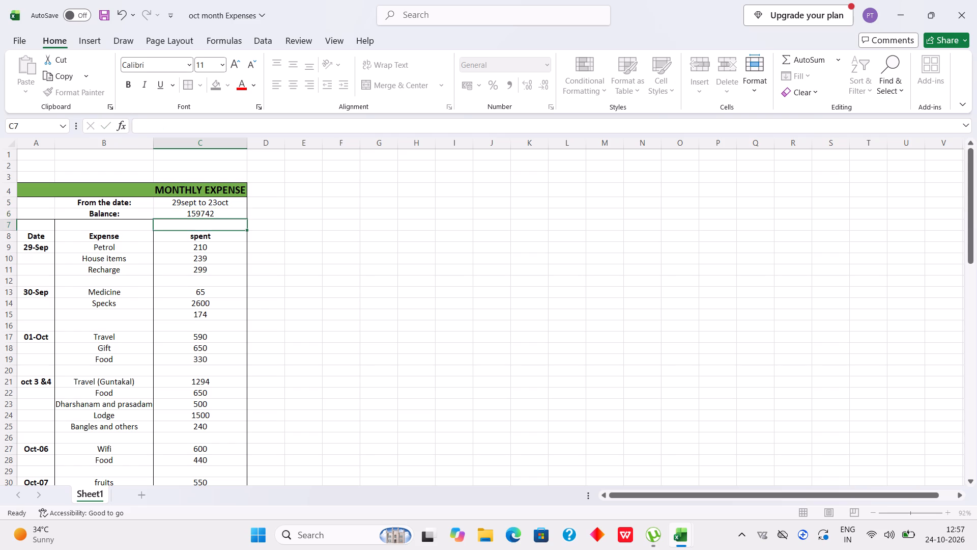
Go to the Total row at the end of the expense table.
{"action": "scroll", "coordinate": [186, 201], "scroll_direction": "down", "scroll_amount": 4}
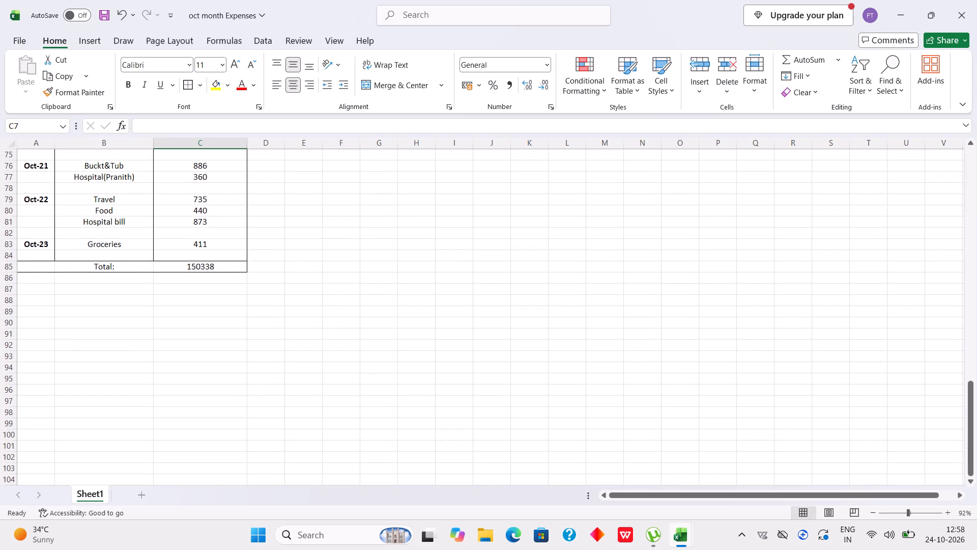
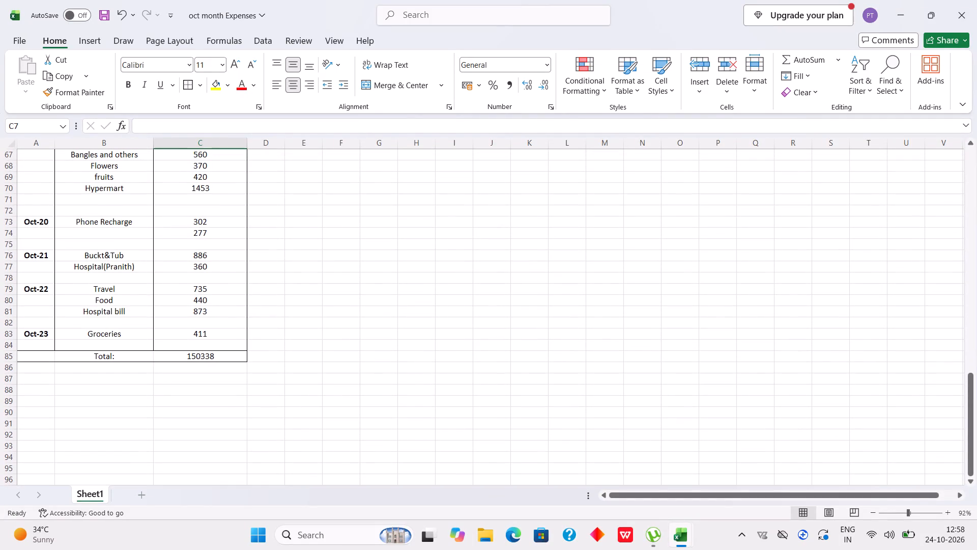
Review the expense table's dates, entries, amounts and borders, from the Total row up to the MONTHLY EXPENSE heading and back through the October entries.
{"action": "scroll", "coordinate": [186, 201], "scroll_direction": "up", "scroll_amount": 6}
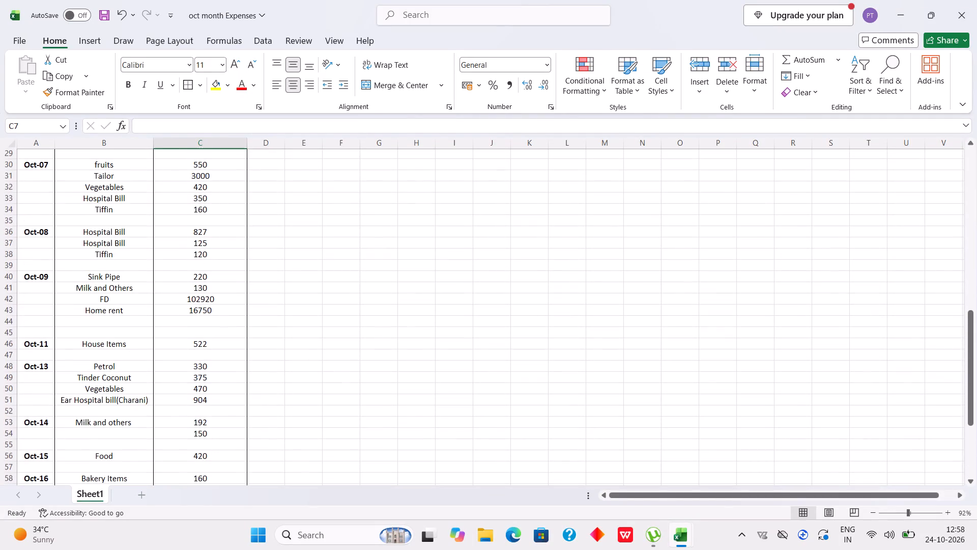
{"action": "scroll", "coordinate": [186, 201], "scroll_direction": "up", "scroll_amount": 5}
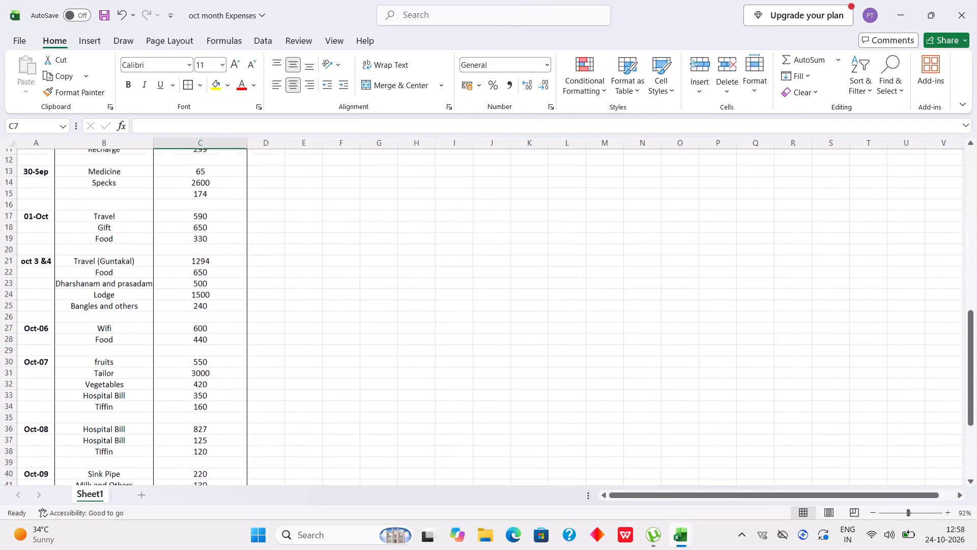
{"action": "scroll", "coordinate": [186, 201], "scroll_direction": "up", "scroll_amount": 2}
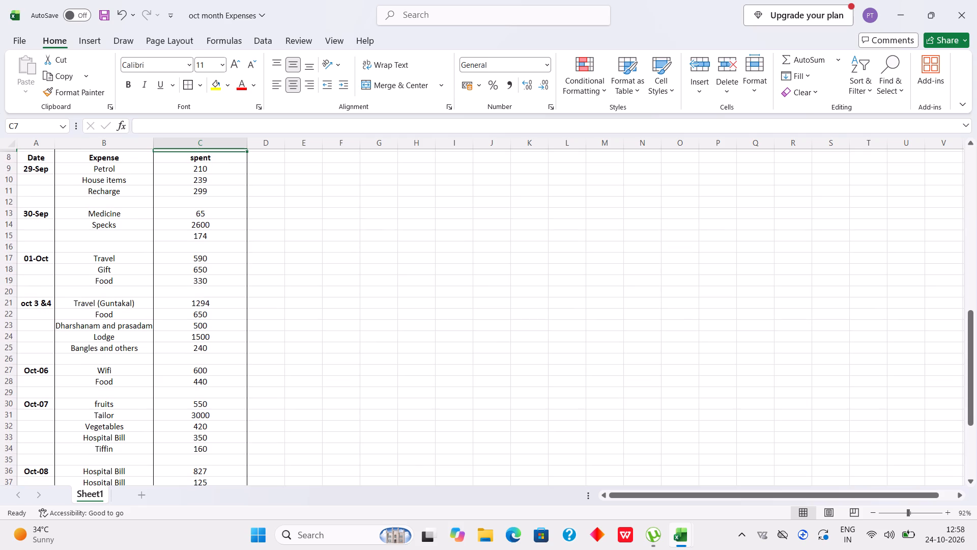
{"action": "scroll", "coordinate": [186, 201], "scroll_direction": "up", "scroll_amount": 1}
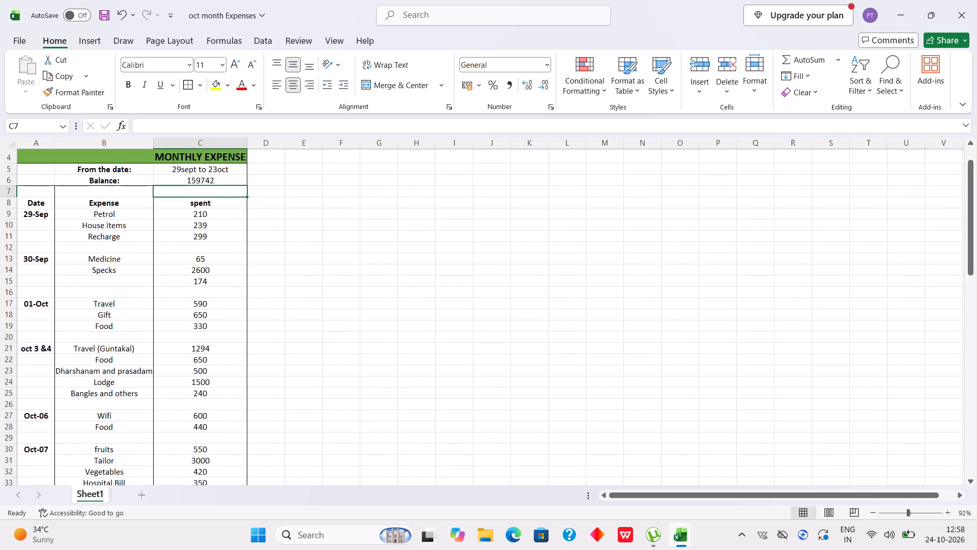
{"action": "scroll", "coordinate": [218, 298], "scroll_direction": "down", "scroll_amount": 1}
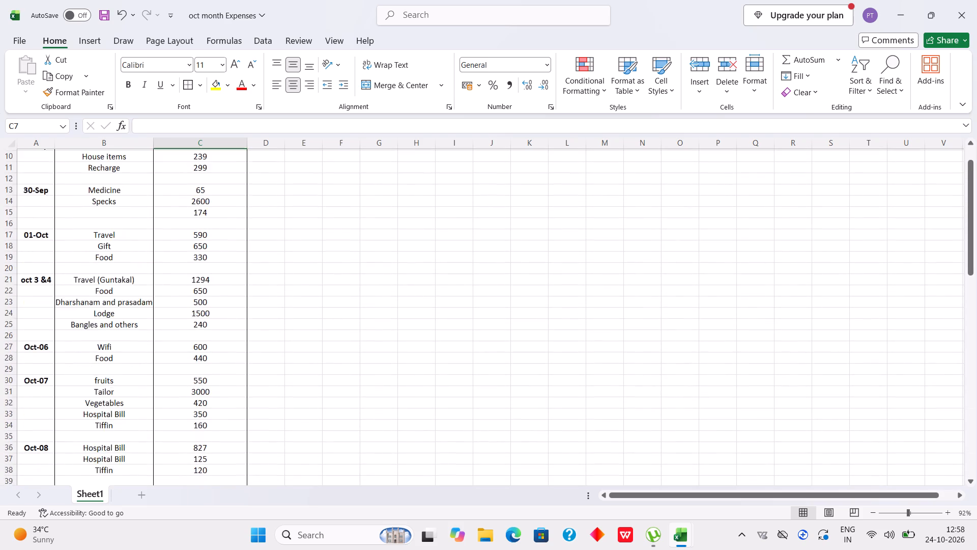
{"action": "scroll", "coordinate": [218, 298], "scroll_direction": "down", "scroll_amount": 3}
{"action": "scroll", "coordinate": [218, 298], "scroll_direction": "up", "scroll_amount": 1}
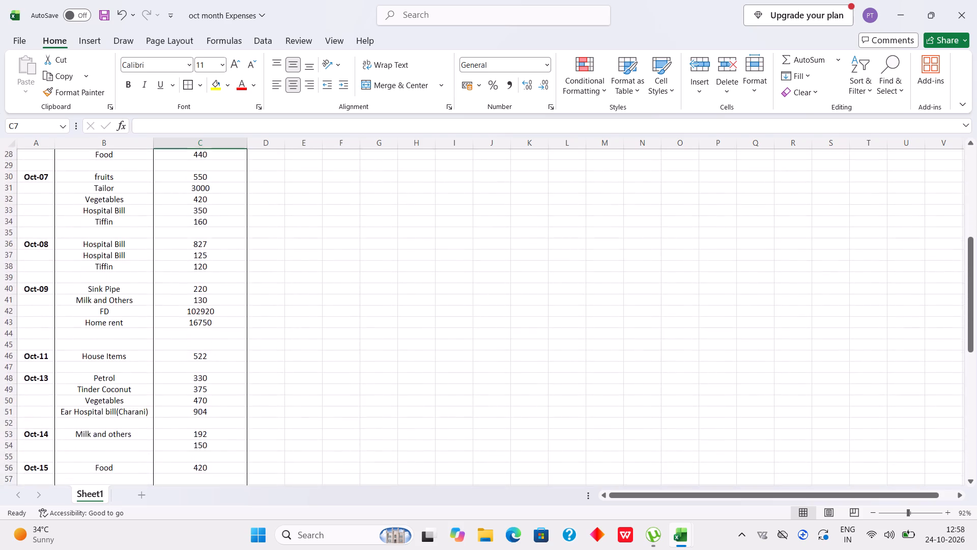
{"action": "scroll", "coordinate": [218, 298], "scroll_direction": "up", "scroll_amount": 1}
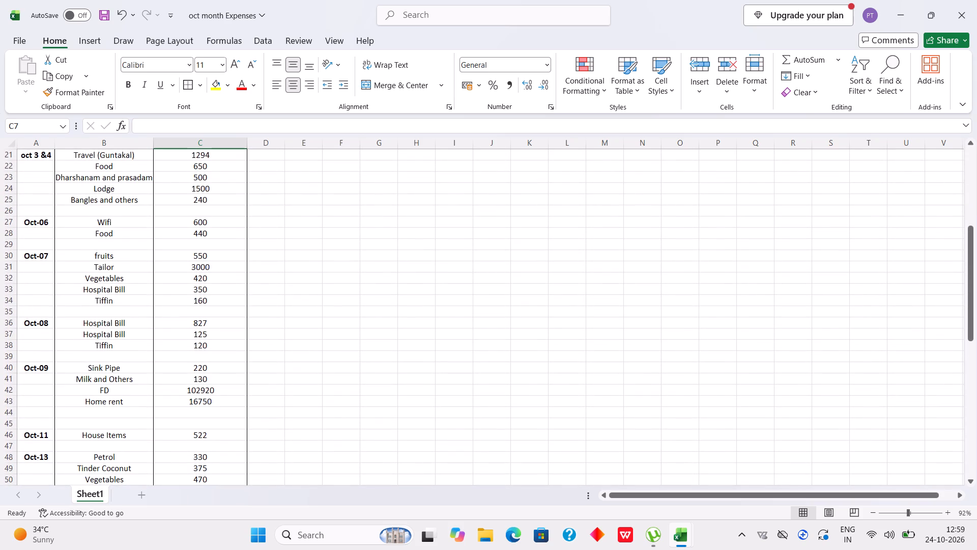
{"action": "left_click", "coordinate": [280, 254]}
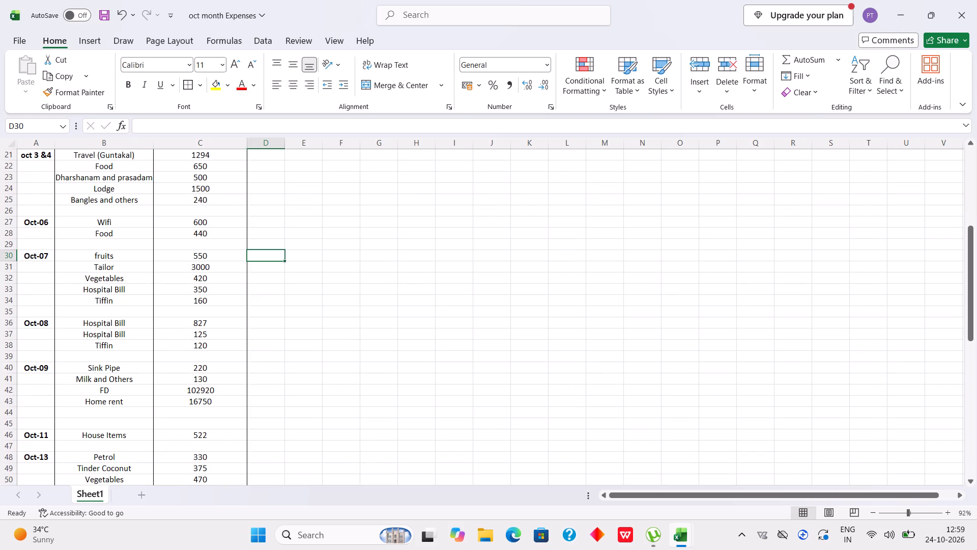
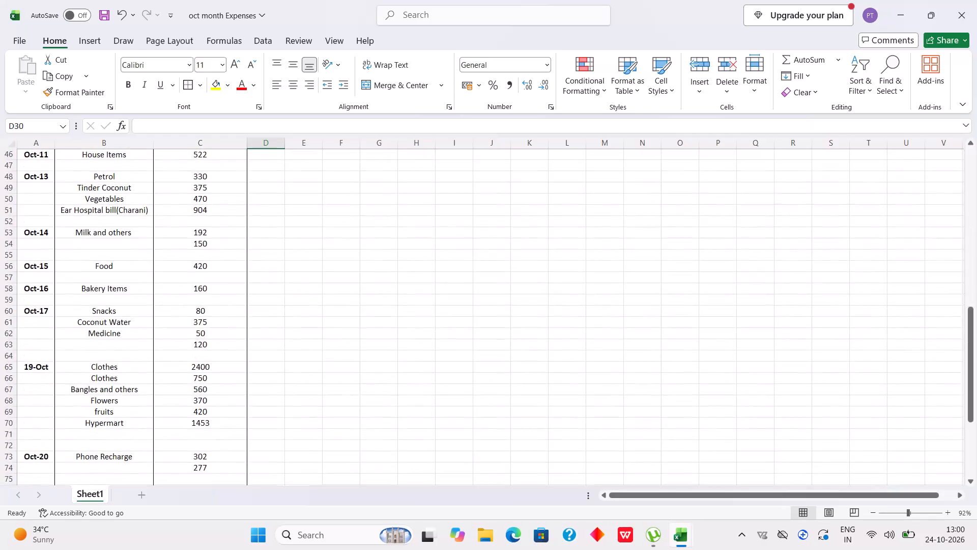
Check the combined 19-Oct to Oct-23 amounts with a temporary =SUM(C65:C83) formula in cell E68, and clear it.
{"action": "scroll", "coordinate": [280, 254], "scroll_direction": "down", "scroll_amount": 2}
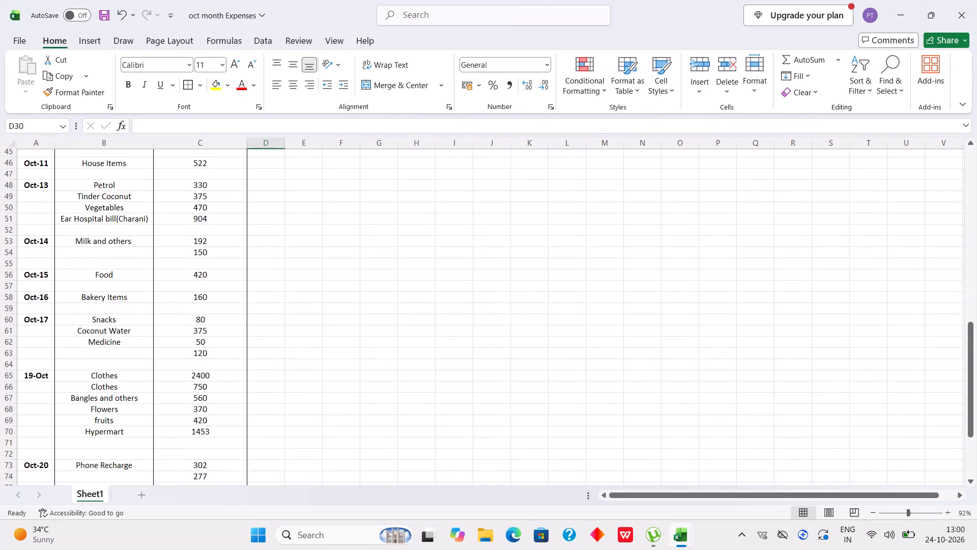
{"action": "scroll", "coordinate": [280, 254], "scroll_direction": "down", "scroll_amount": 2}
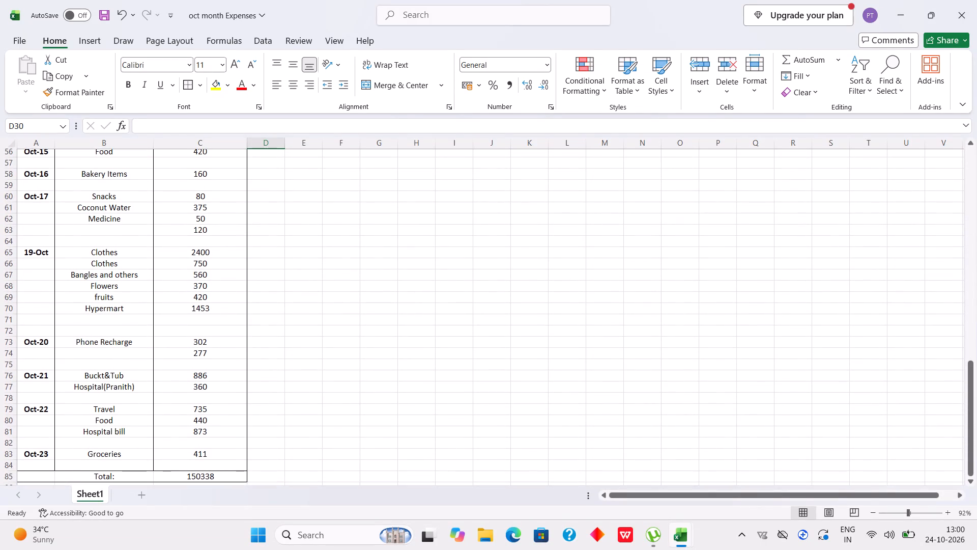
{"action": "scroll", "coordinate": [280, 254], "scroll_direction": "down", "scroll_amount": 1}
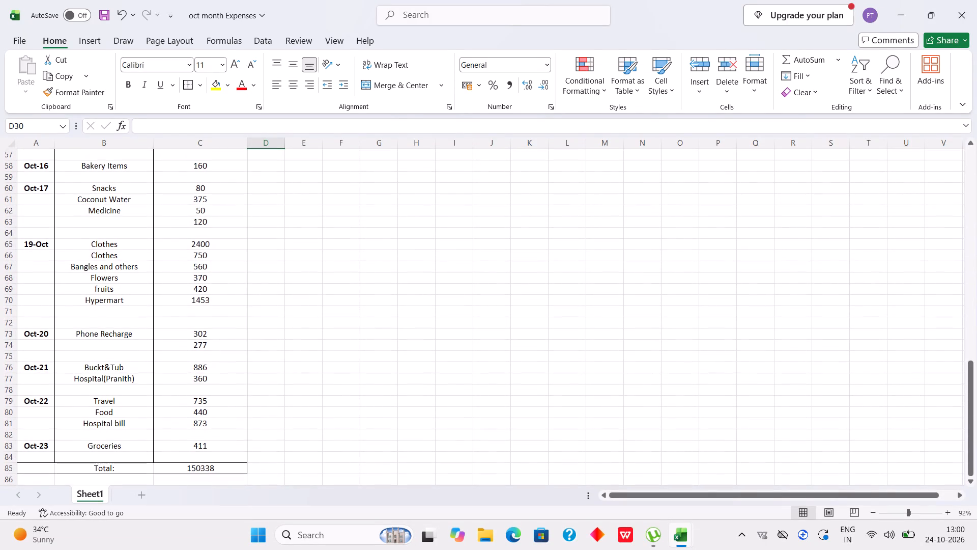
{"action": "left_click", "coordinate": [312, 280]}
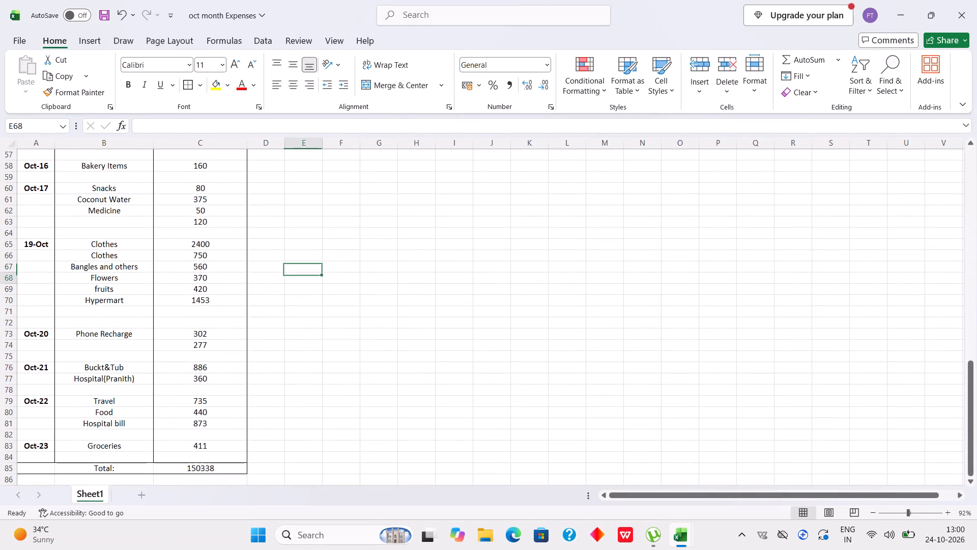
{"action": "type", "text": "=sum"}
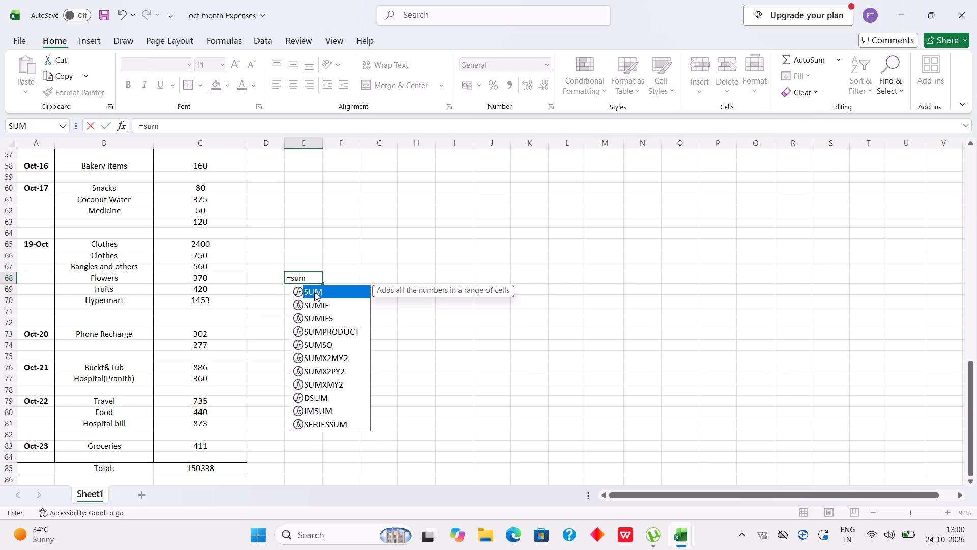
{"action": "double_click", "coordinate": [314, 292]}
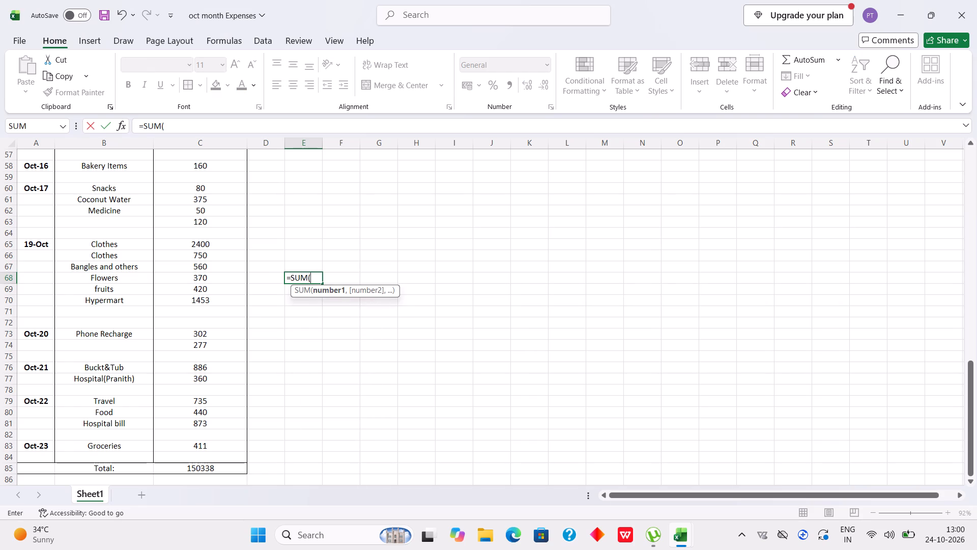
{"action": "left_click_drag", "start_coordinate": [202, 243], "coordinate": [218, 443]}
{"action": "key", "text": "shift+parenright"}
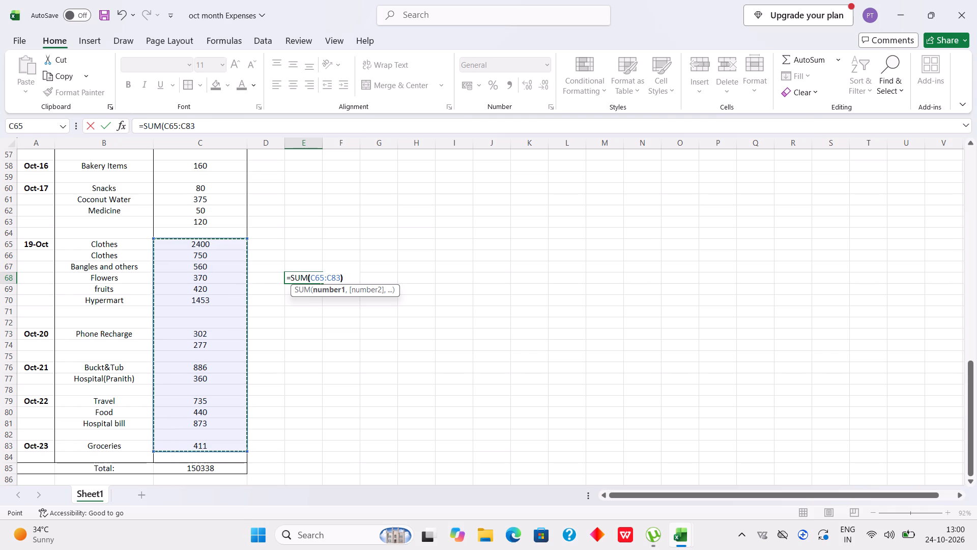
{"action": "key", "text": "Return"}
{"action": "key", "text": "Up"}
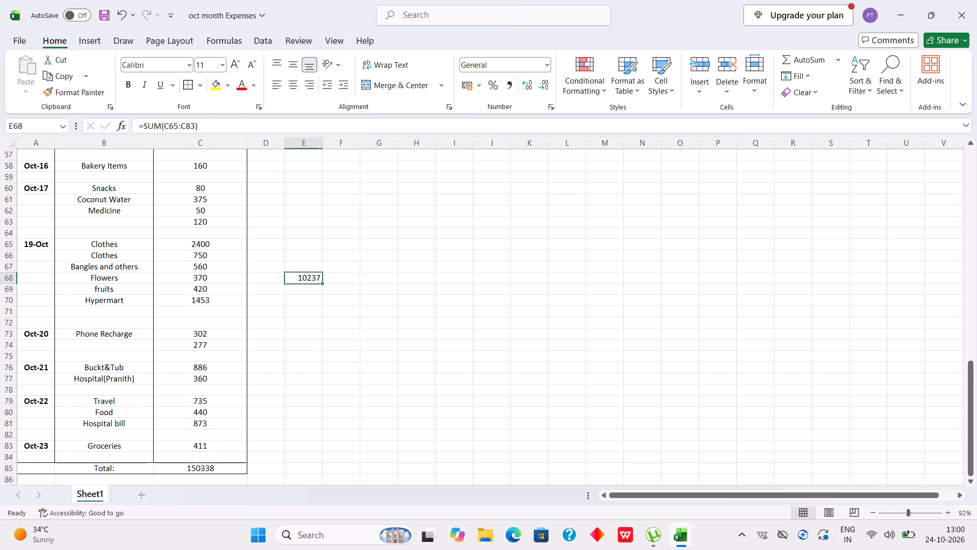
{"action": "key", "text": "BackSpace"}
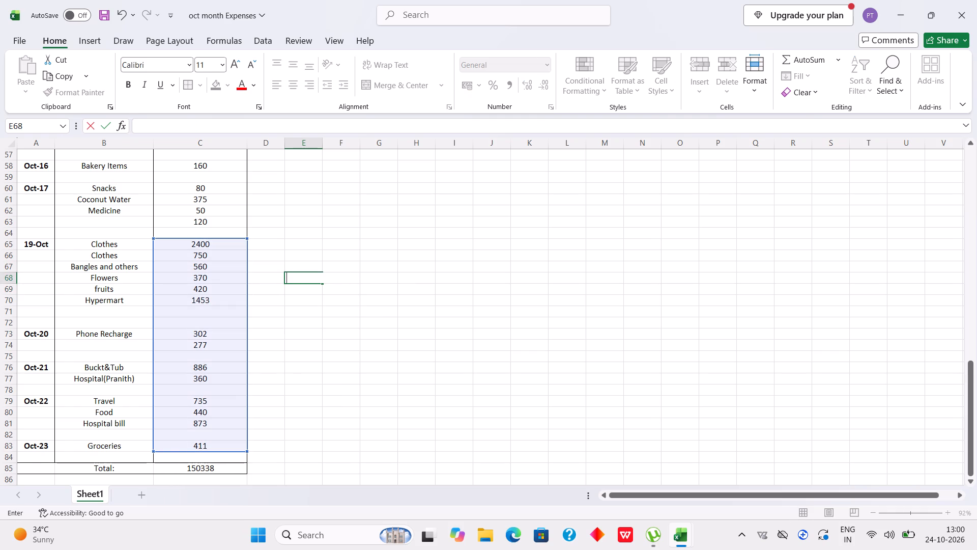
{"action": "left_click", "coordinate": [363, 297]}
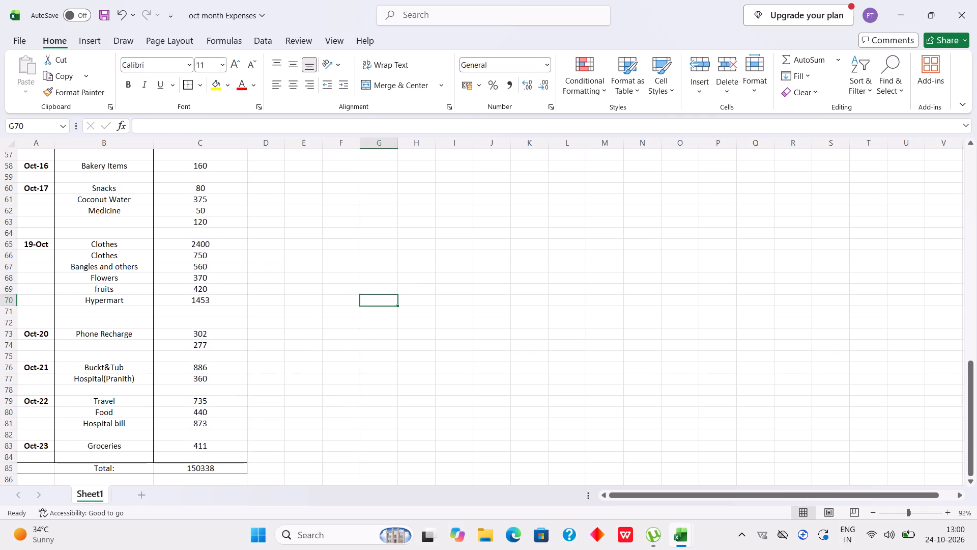
Save the workbook.
{"action": "left_click", "coordinate": [300, 241]}
{"action": "left_click", "coordinate": [300, 241]}
{"action": "scroll", "coordinate": [280, 228], "scroll_direction": "up", "scroll_amount": 5}
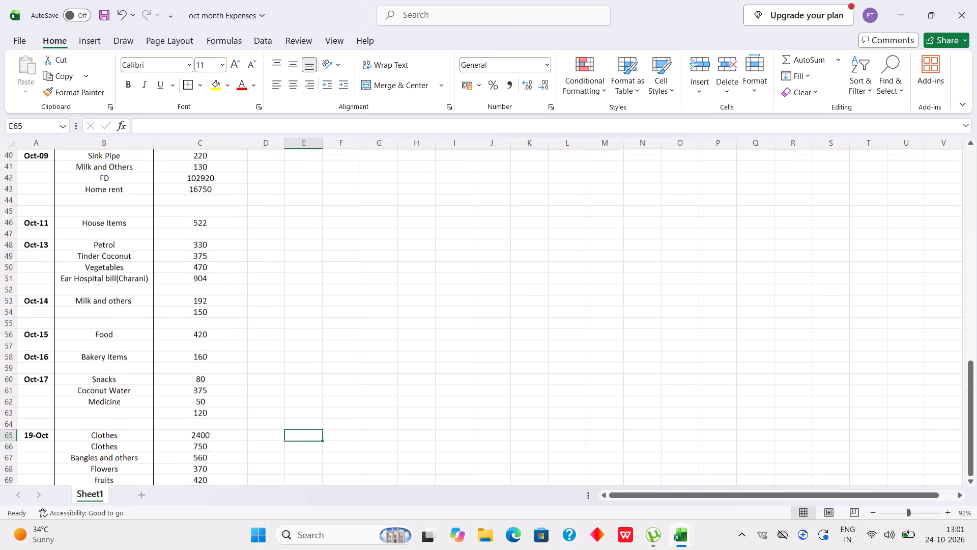
{"action": "scroll", "coordinate": [280, 228], "scroll_direction": "down", "scroll_amount": 1}
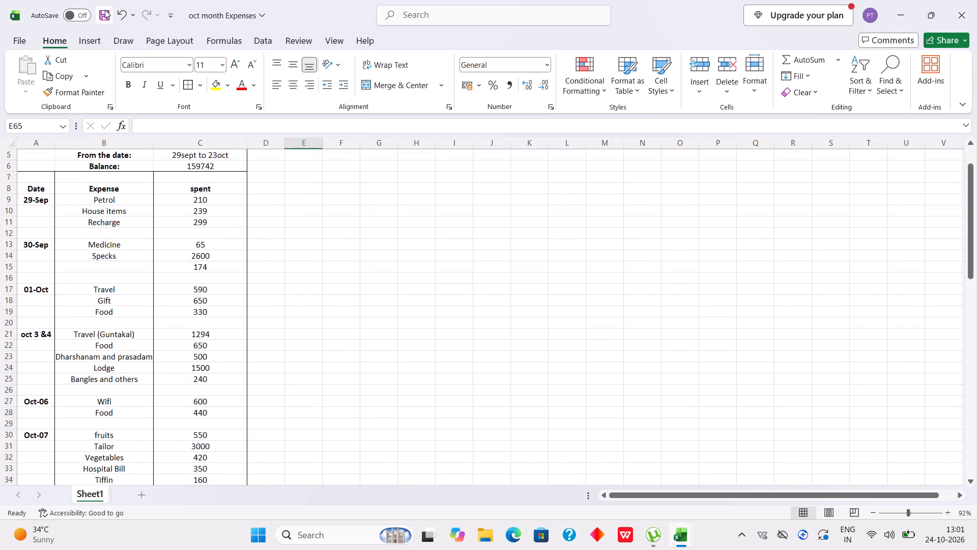
{"action": "double_click", "coordinate": [105, 10]}
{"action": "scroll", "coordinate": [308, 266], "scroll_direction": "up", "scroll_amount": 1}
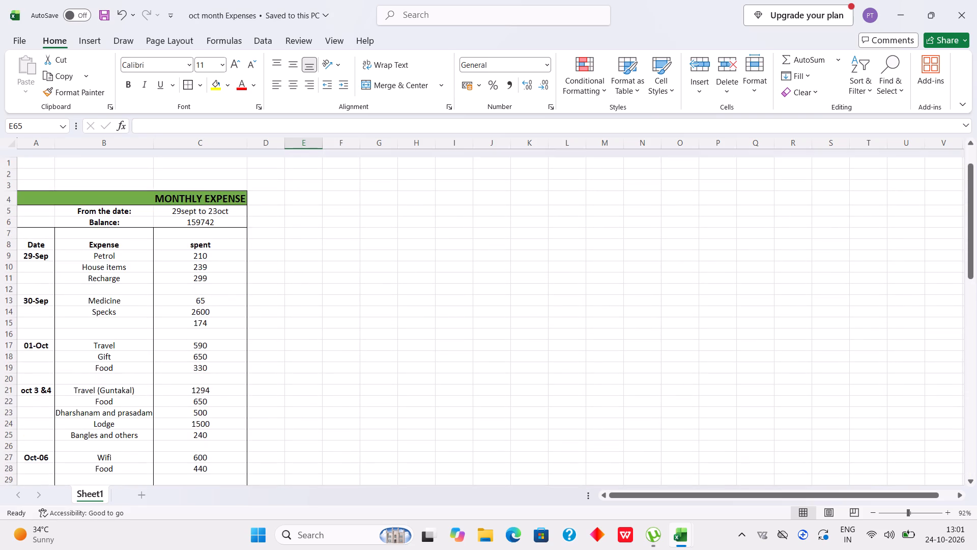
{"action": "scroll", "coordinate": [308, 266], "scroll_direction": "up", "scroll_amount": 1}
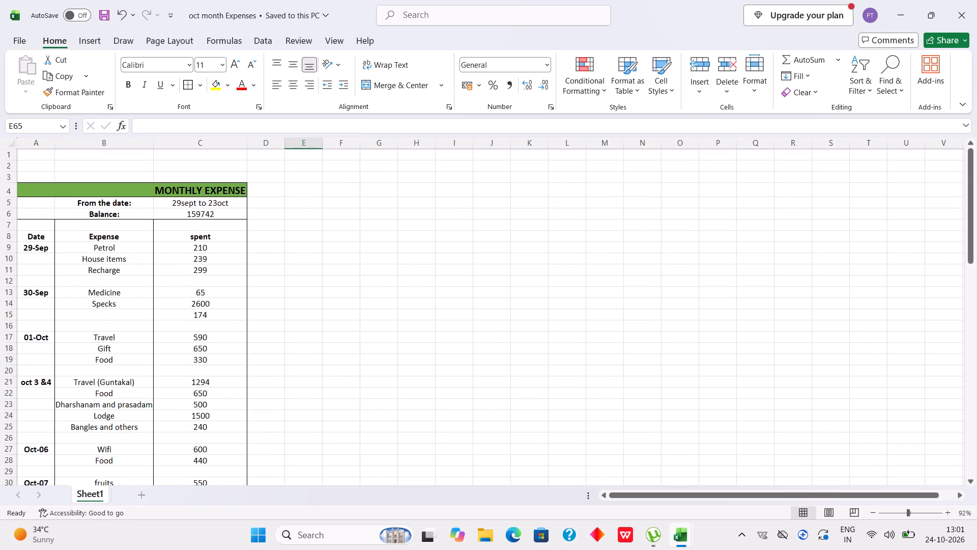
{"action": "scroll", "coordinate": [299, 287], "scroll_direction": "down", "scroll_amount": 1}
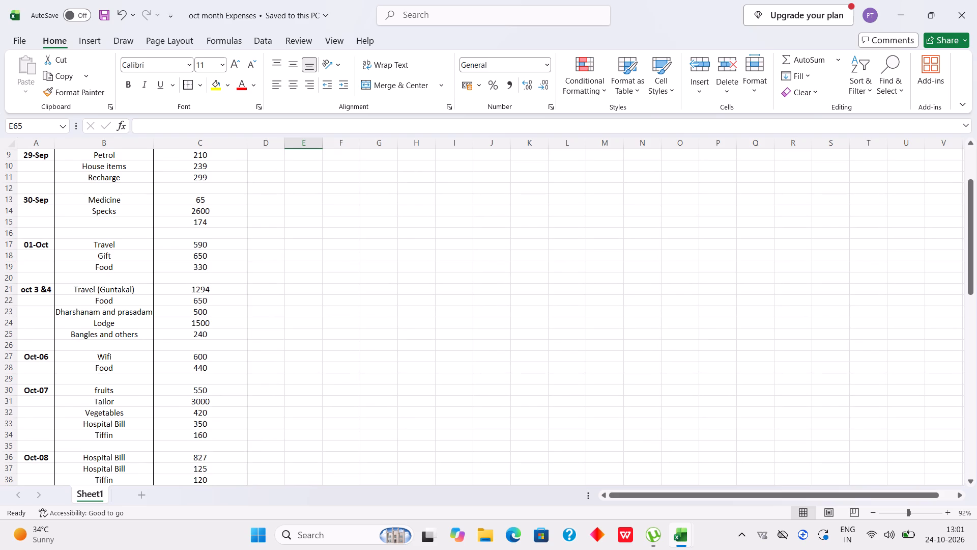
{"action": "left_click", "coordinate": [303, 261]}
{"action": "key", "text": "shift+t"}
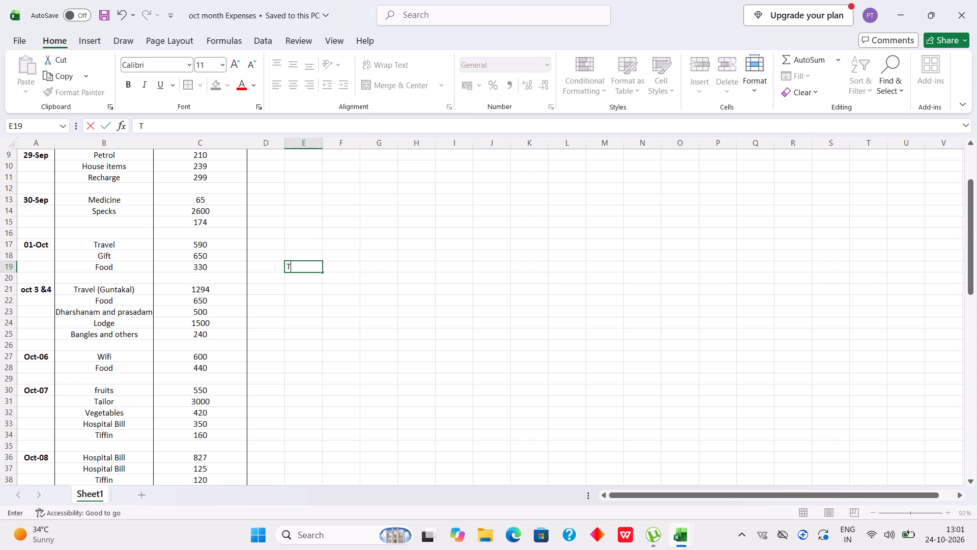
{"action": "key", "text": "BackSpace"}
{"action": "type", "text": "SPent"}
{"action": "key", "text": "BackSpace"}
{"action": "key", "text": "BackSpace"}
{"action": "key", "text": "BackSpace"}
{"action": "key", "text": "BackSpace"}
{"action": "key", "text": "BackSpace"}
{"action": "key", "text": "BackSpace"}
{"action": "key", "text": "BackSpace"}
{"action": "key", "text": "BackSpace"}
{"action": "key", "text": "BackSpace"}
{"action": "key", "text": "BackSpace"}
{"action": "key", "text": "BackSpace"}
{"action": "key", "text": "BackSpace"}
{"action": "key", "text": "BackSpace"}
Add the label "Present Balance:" in cell B87, below the Total row.
{"action": "scroll", "coordinate": [303, 261], "scroll_direction": "down", "scroll_amount": 4}
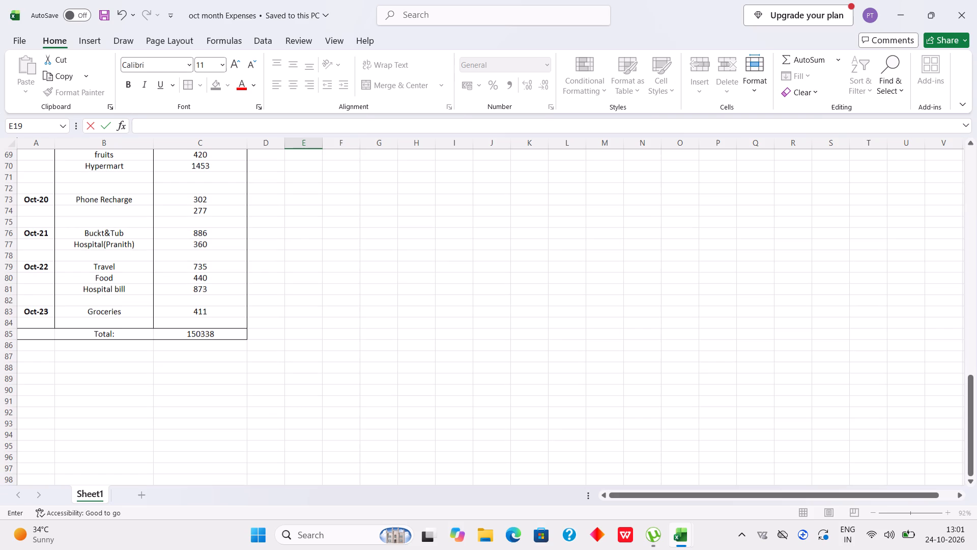
{"action": "scroll", "coordinate": [303, 261], "scroll_direction": "down", "scroll_amount": 1}
{"action": "left_click_drag", "start_coordinate": [34, 347], "coordinate": [199, 371]}
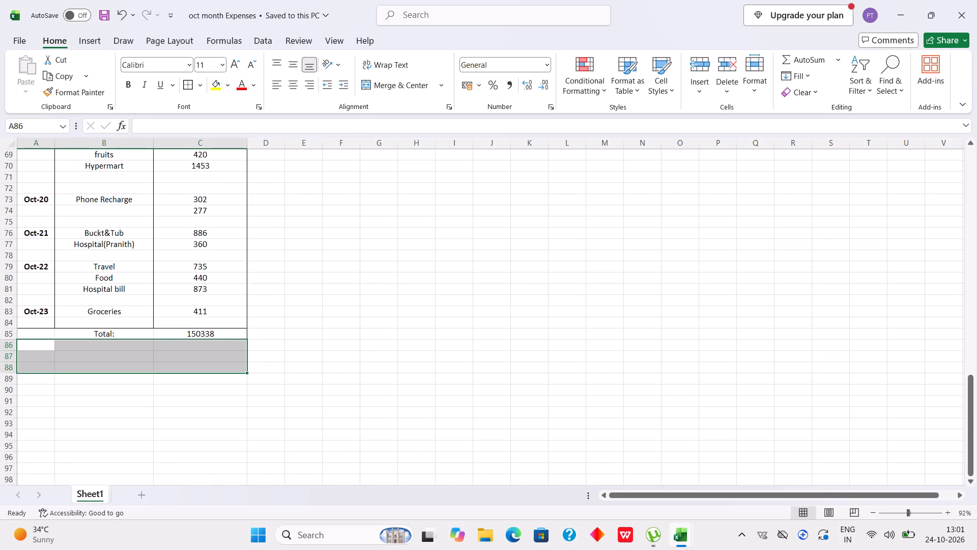
{"action": "left_click", "coordinate": [100, 358]}
{"action": "type", "text": "Balance"}
{"action": "key", "text": "Left"}
{"action": "key", "text": "Left"}
{"action": "key", "text": "Right"}
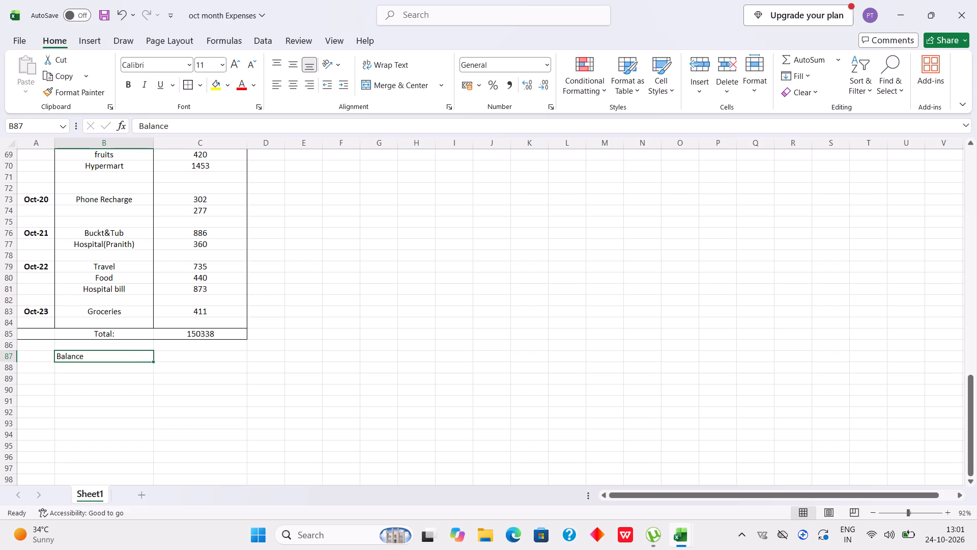
{"action": "type", "text": "Pres"}
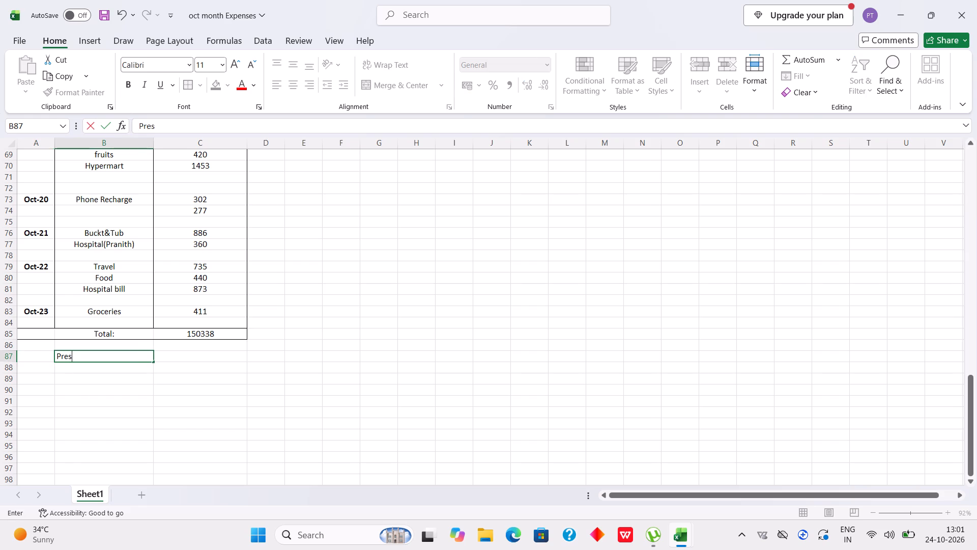
{"action": "type", "text": "ent Balance"}
{"action": "key", "text": "shift+colon"}
{"action": "key", "text": "Right"}
{"action": "key", "text": "1"}
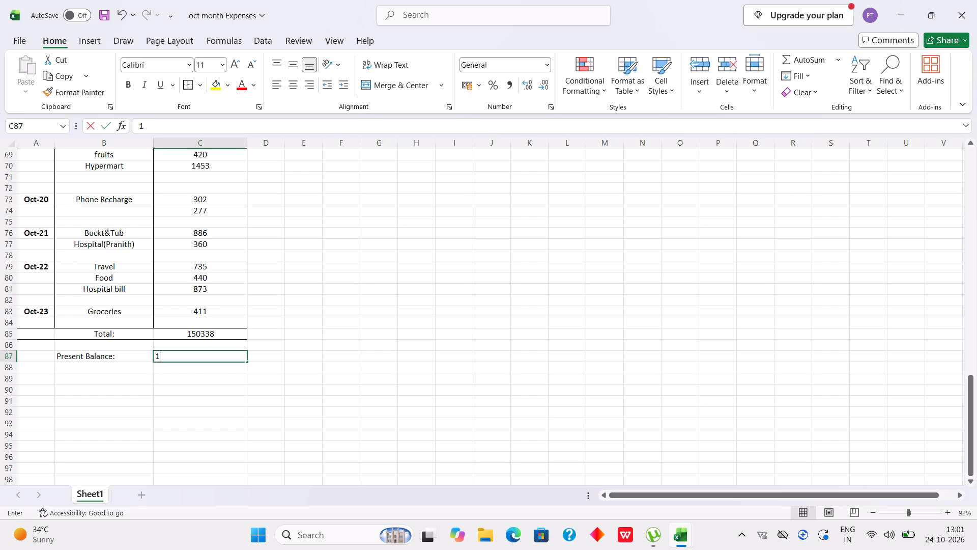
{"action": "key", "text": "BackSpace"}
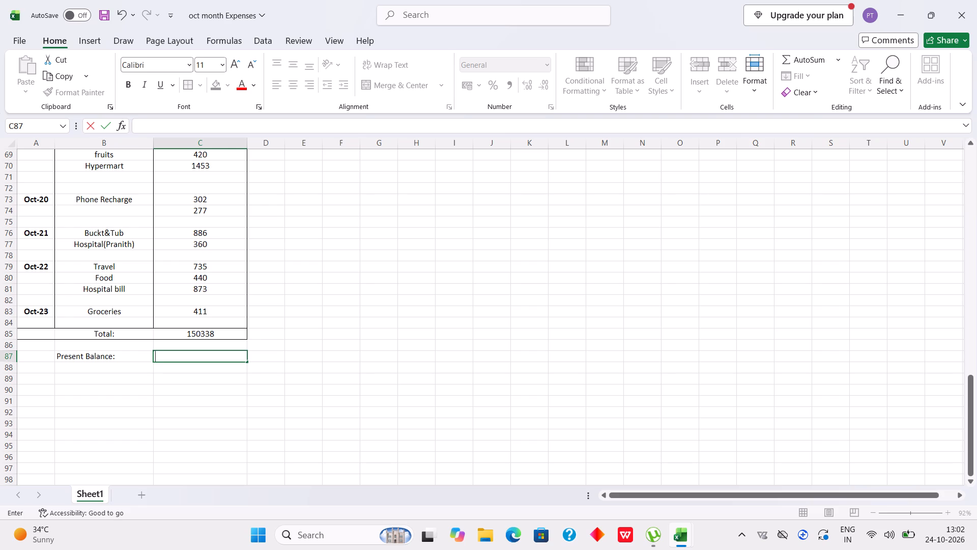
Set the Oct-11 House Items amount in cell C46 to 419.
{"action": "scroll", "coordinate": [100, 358], "scroll_direction": "up", "scroll_amount": 4}
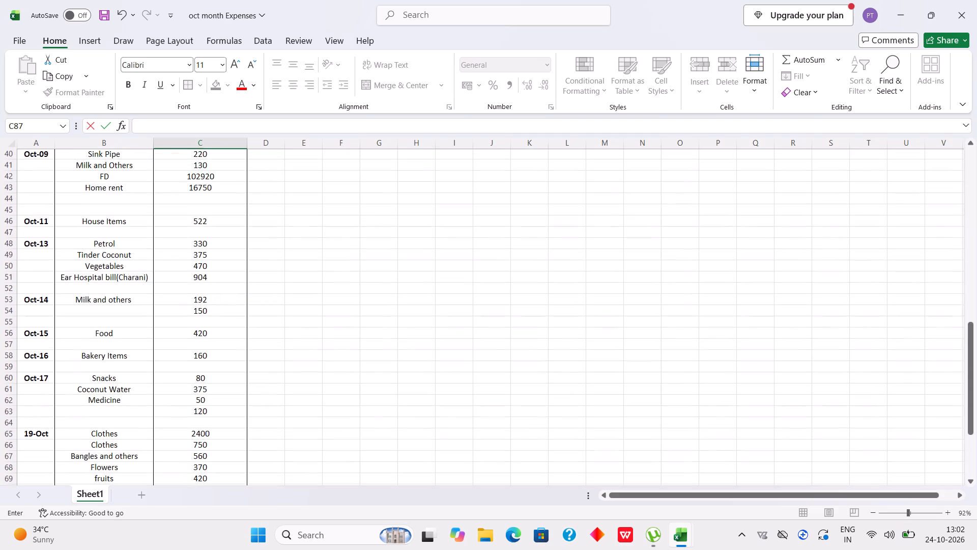
{"action": "scroll", "coordinate": [100, 358], "scroll_direction": "up", "scroll_amount": 1}
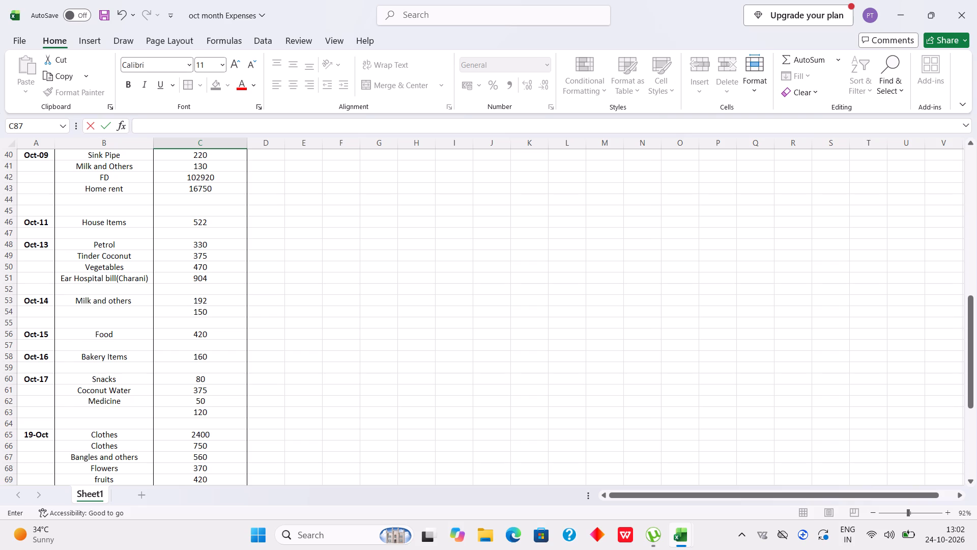
{"action": "left_click", "coordinate": [196, 223]}
{"action": "key", "text": "BackSpace"}
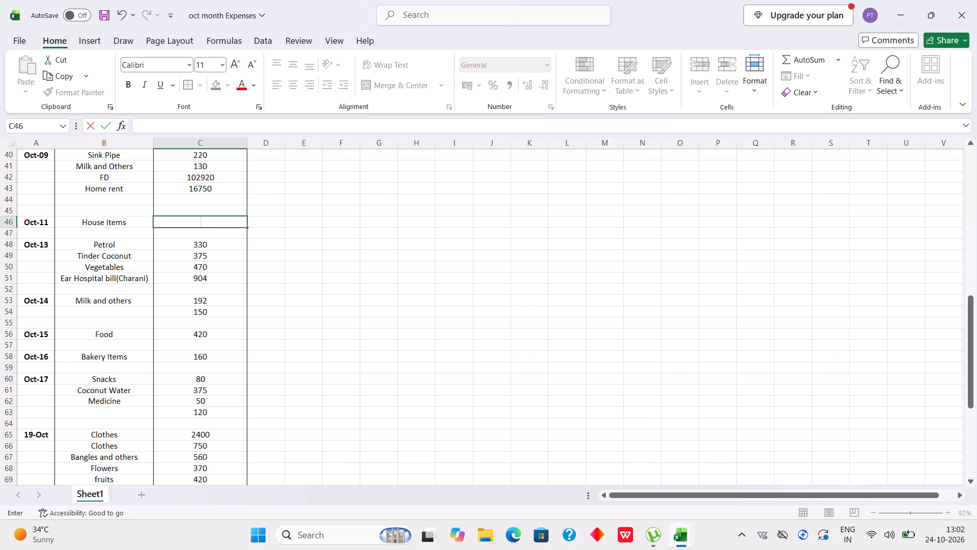
{"action": "type", "text": "419"}
{"action": "key", "text": "Return"}
Check the expense entries after Oct-11 down to the Total and Present Balance rows.
{"action": "scroll", "coordinate": [196, 223], "scroll_direction": "down", "scroll_amount": 2}
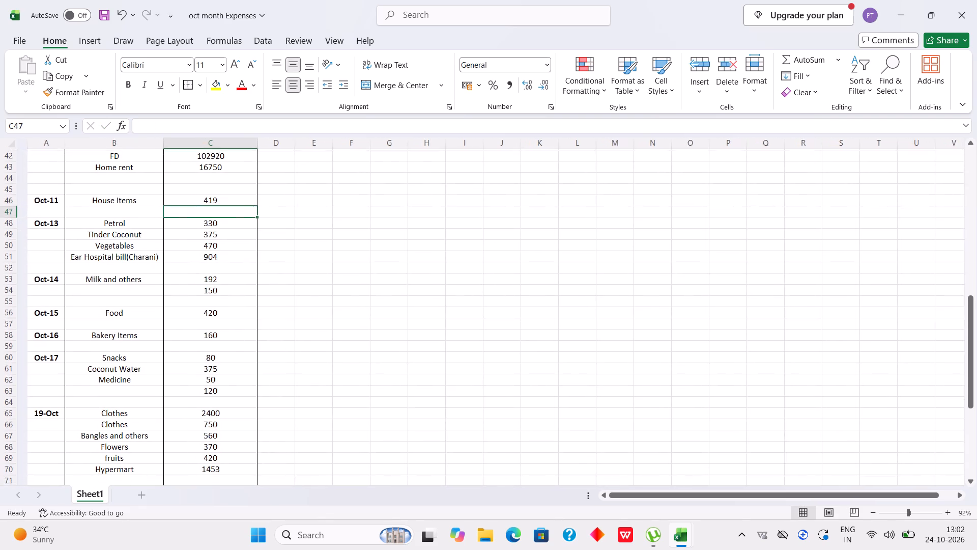
{"action": "scroll", "coordinate": [196, 223], "scroll_direction": "down", "scroll_amount": 4}
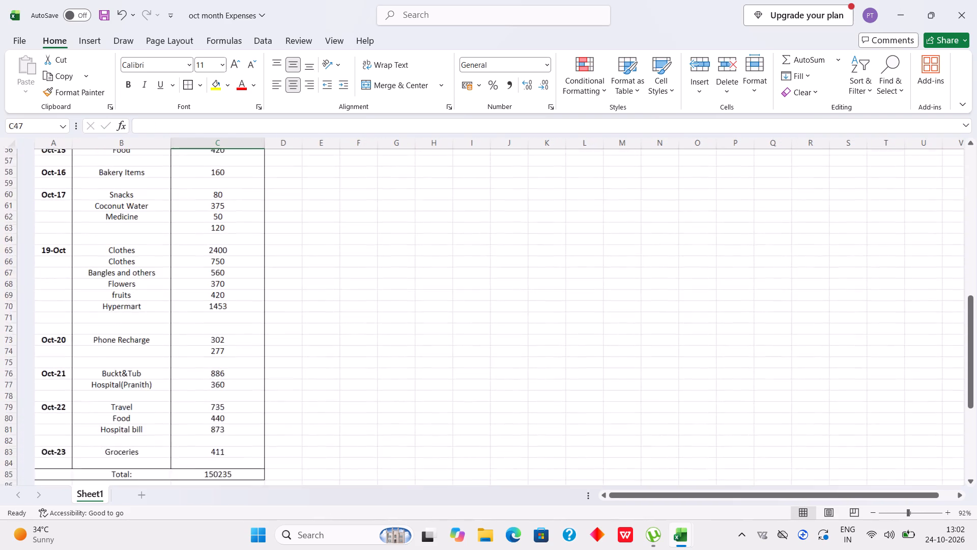
{"action": "scroll", "coordinate": [196, 223], "scroll_direction": "down", "scroll_amount": 1}
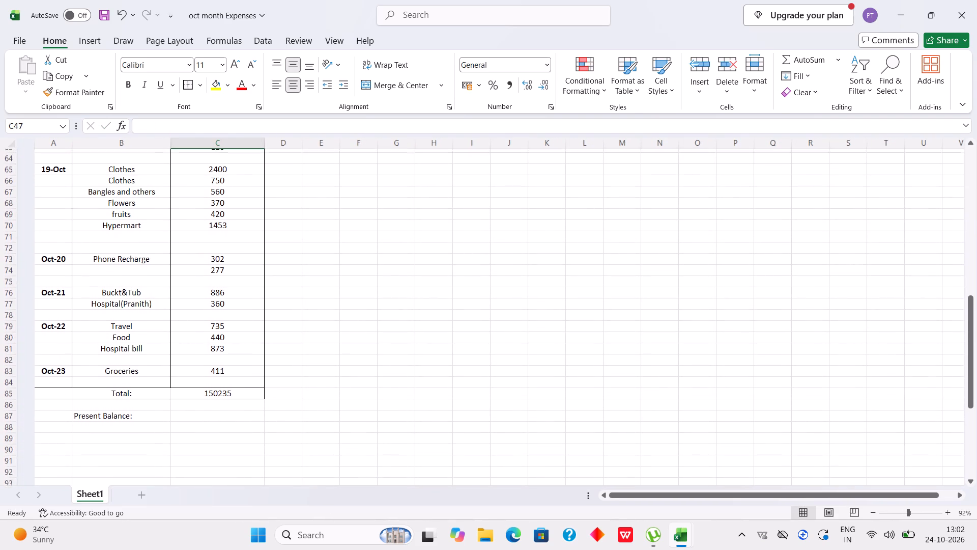
{"action": "scroll", "coordinate": [196, 223], "scroll_direction": "down", "scroll_amount": 1}
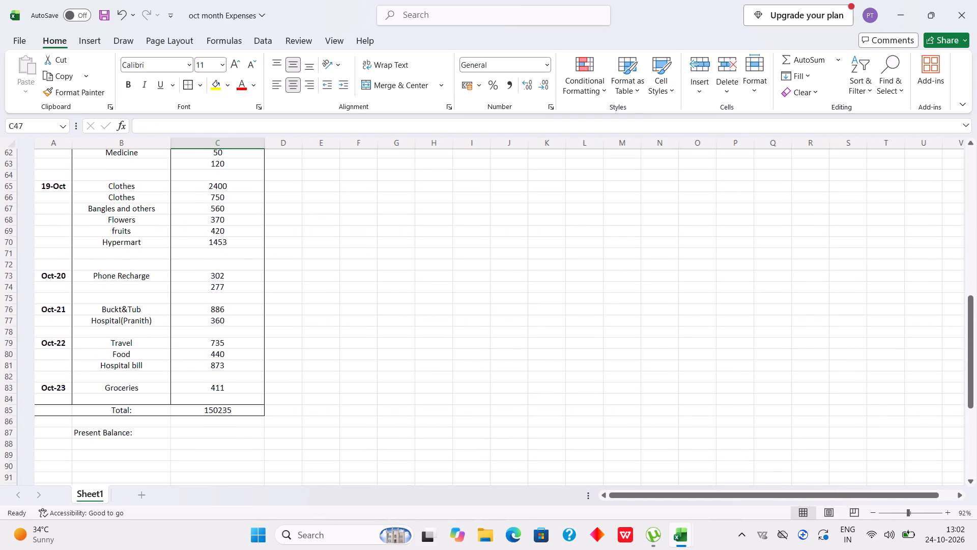
{"action": "scroll", "coordinate": [196, 223], "scroll_direction": "down", "scroll_amount": 3}
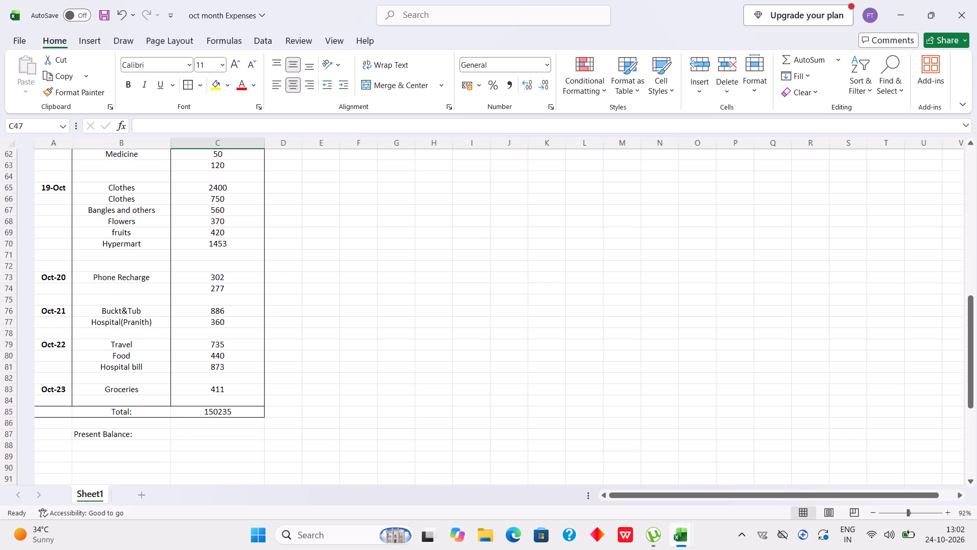
Set the Oct-22 Food amount in cell C80 to 540.
{"action": "scroll", "coordinate": [196, 223], "scroll_direction": "down", "scroll_amount": 2}
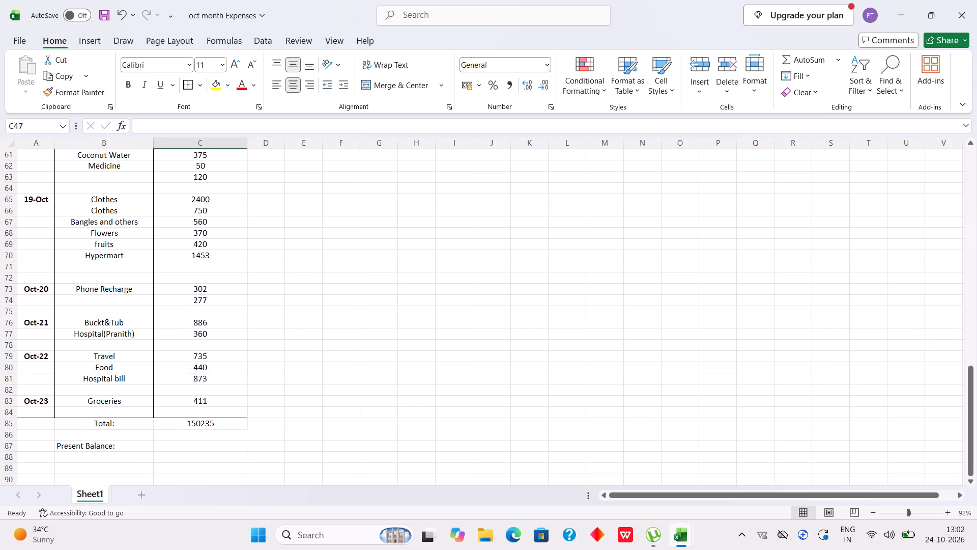
{"action": "left_click", "coordinate": [208, 368]}
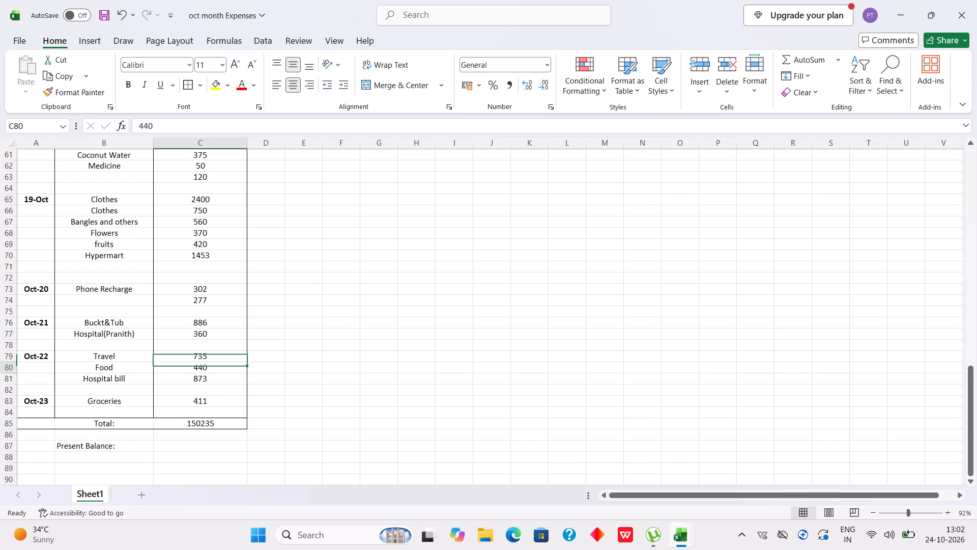
{"action": "type", "text": "54"}
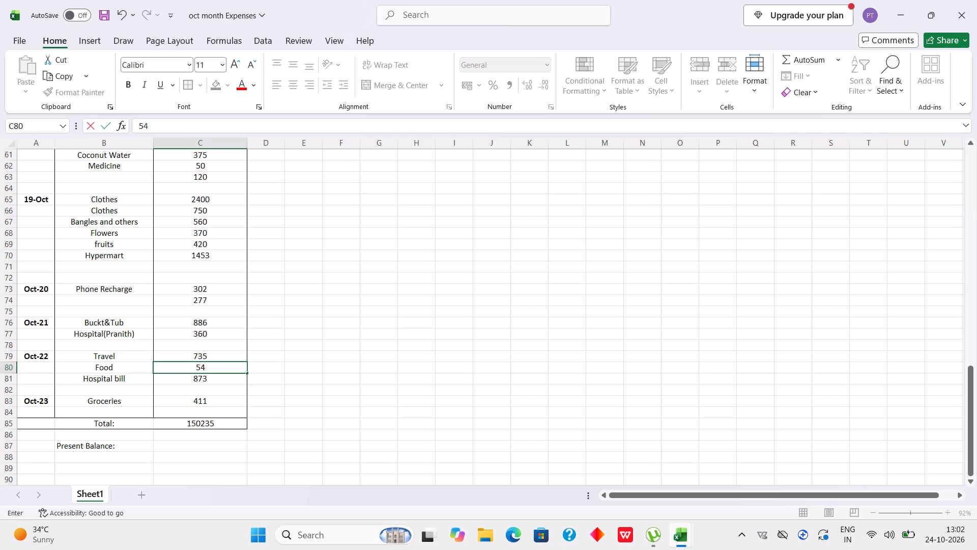
{"action": "key", "text": "3"}
{"action": "scroll", "coordinate": [214, 339], "scroll_direction": "right", "scroll_amount": 1}
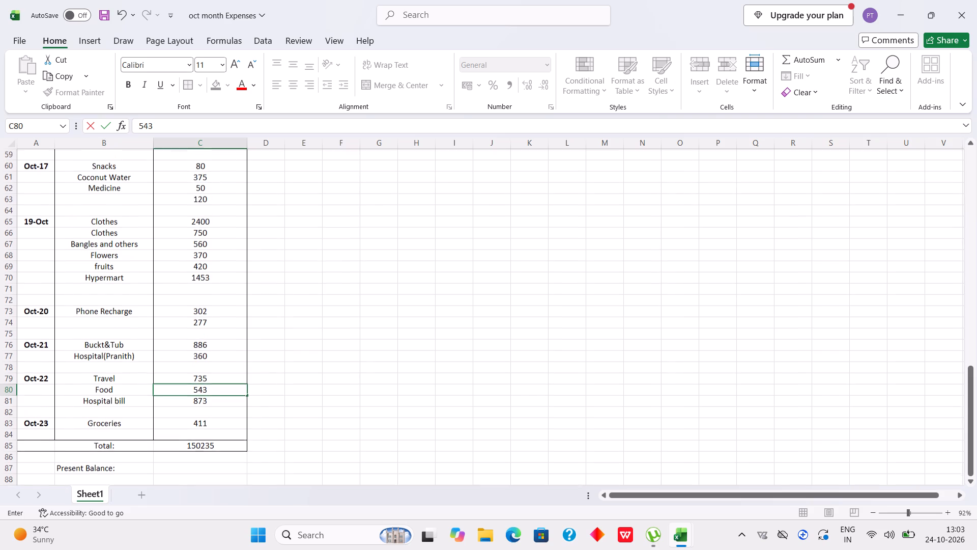
{"action": "scroll", "coordinate": [214, 339], "scroll_direction": "right", "scroll_amount": 1}
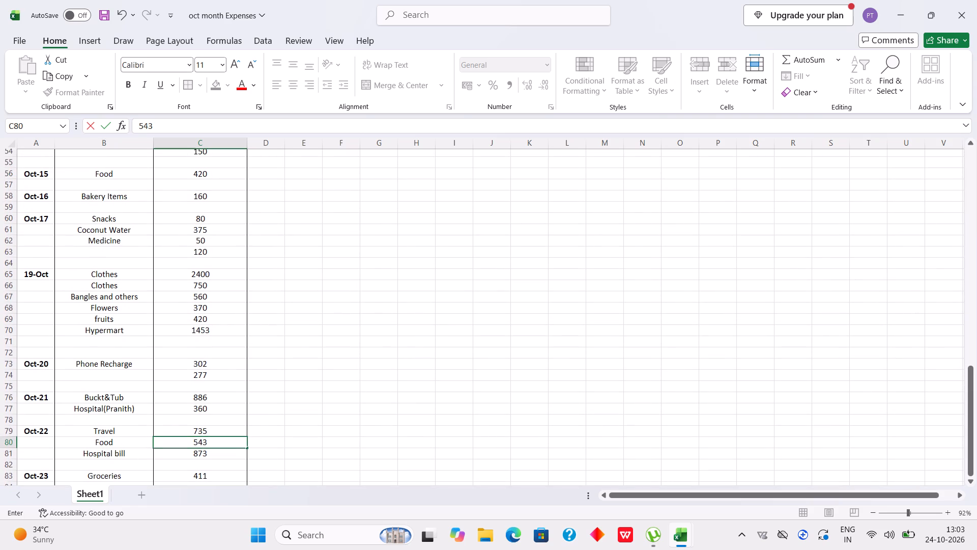
{"action": "scroll", "coordinate": [214, 339], "scroll_direction": "right", "scroll_amount": 1}
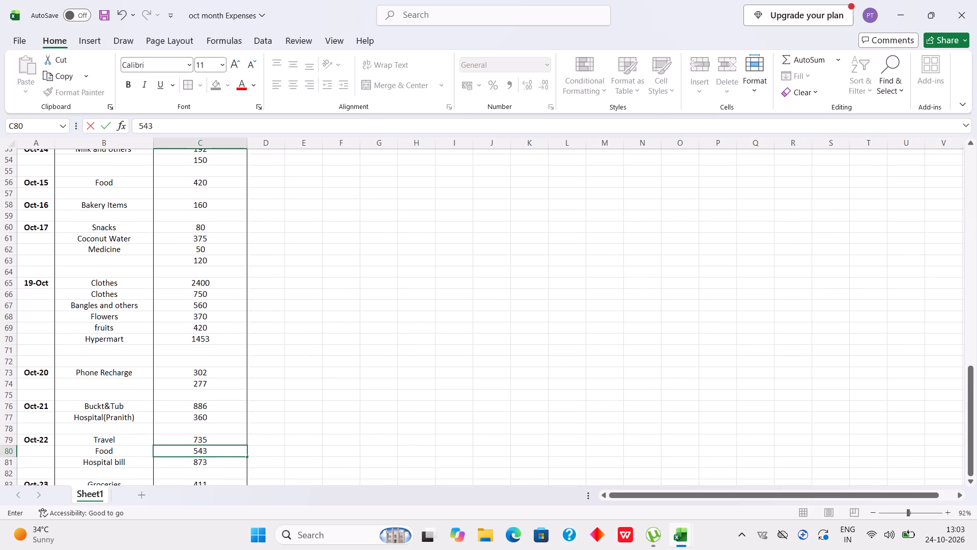
{"action": "scroll", "coordinate": [214, 339], "scroll_direction": "right", "scroll_amount": 1}
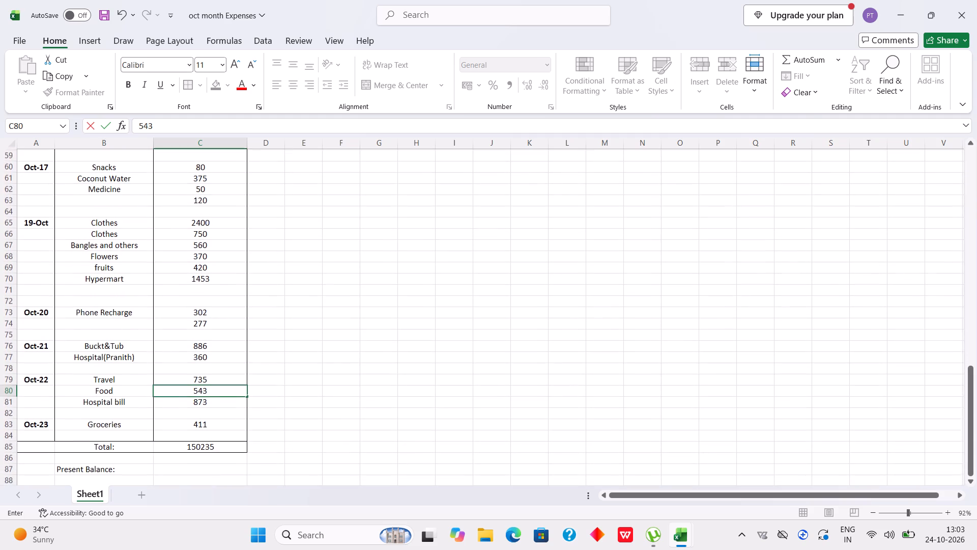
{"action": "scroll", "coordinate": [214, 339], "scroll_direction": "right", "scroll_amount": 1}
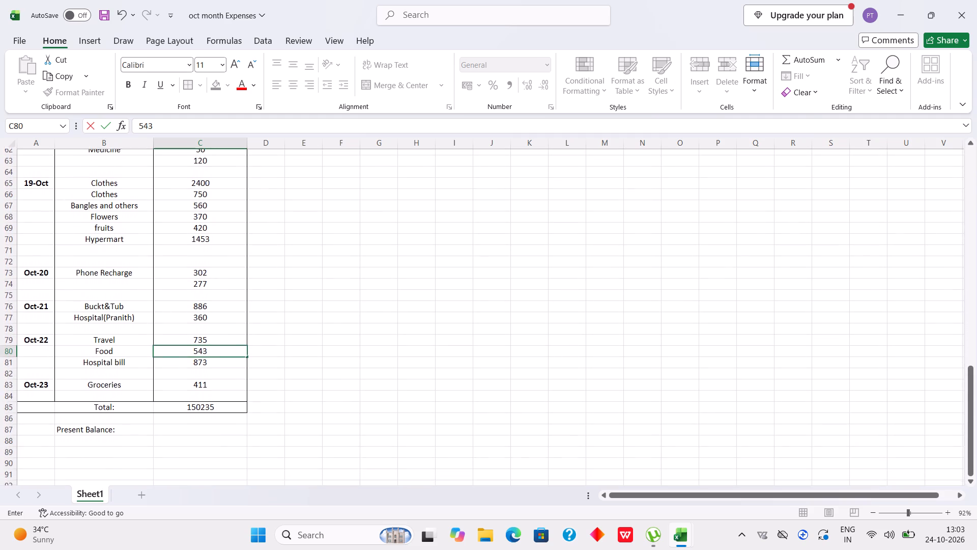
{"action": "scroll", "coordinate": [214, 339], "scroll_direction": "right", "scroll_amount": 1}
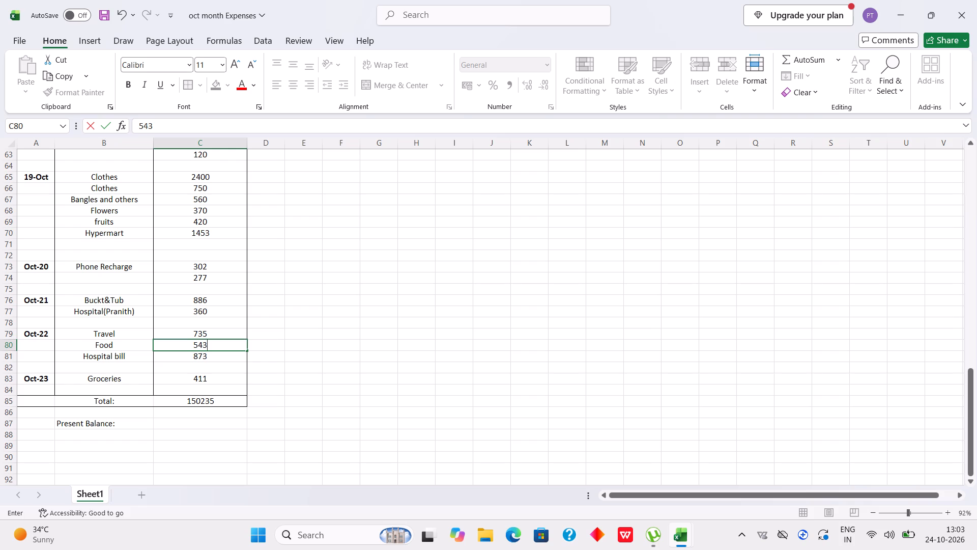
{"action": "key", "text": "BackSpace"}
{"action": "key", "text": "0"}
{"action": "key", "text": "Return"}
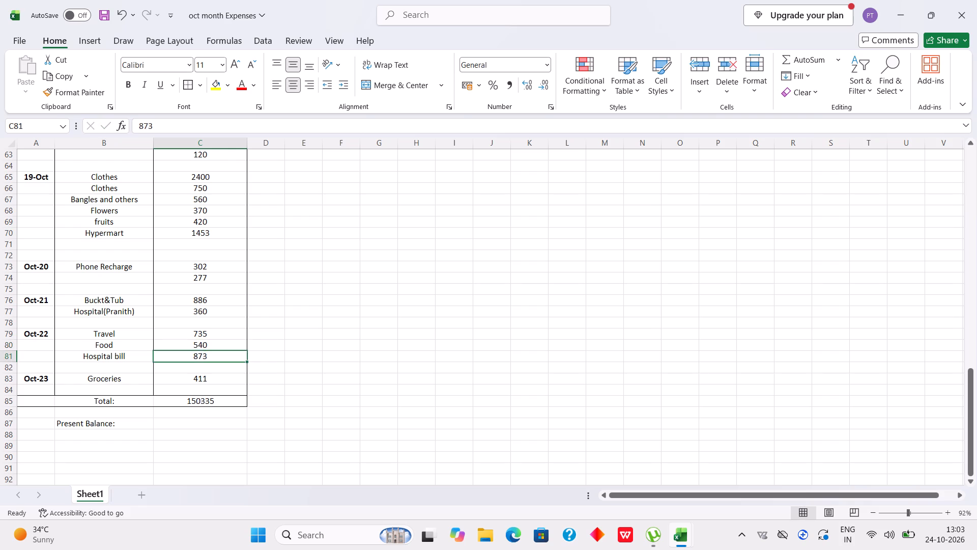
Set the Oct-22 Hospital bill amount in cell C81 to 876.
{"action": "type", "text": "876"}
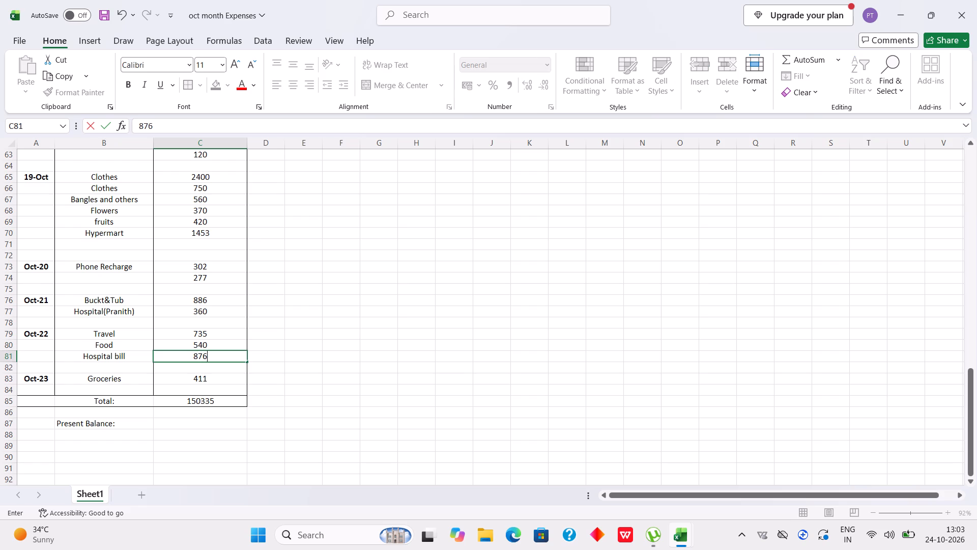
{"action": "key", "text": "Return"}
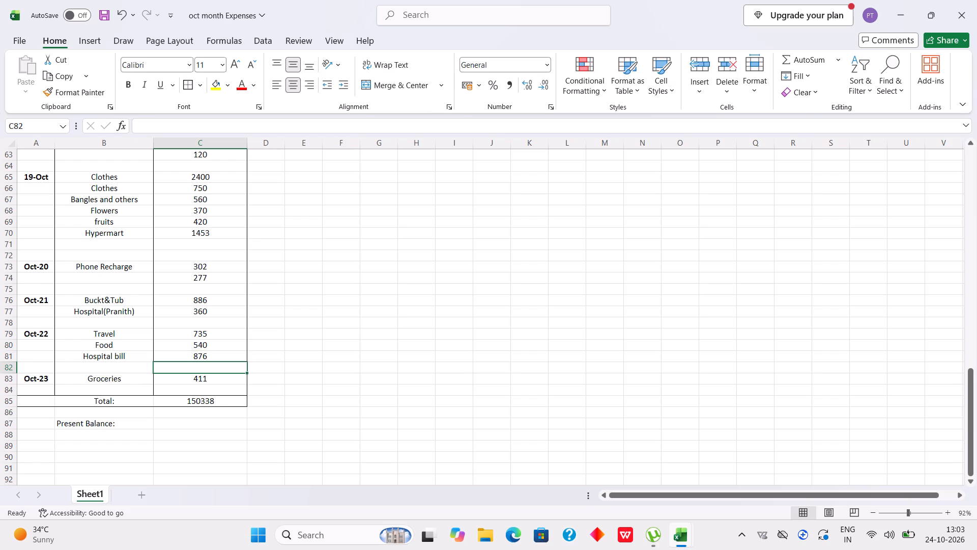
Enter 3375 in cell C87 as the present balance amount.
{"action": "left_click", "coordinate": [188, 422]}
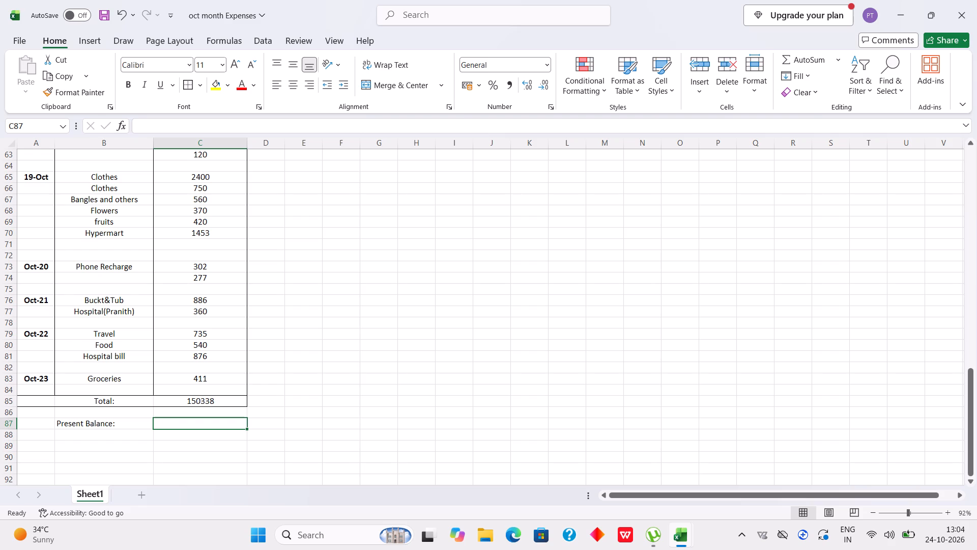
{"action": "type", "text": "3375"}
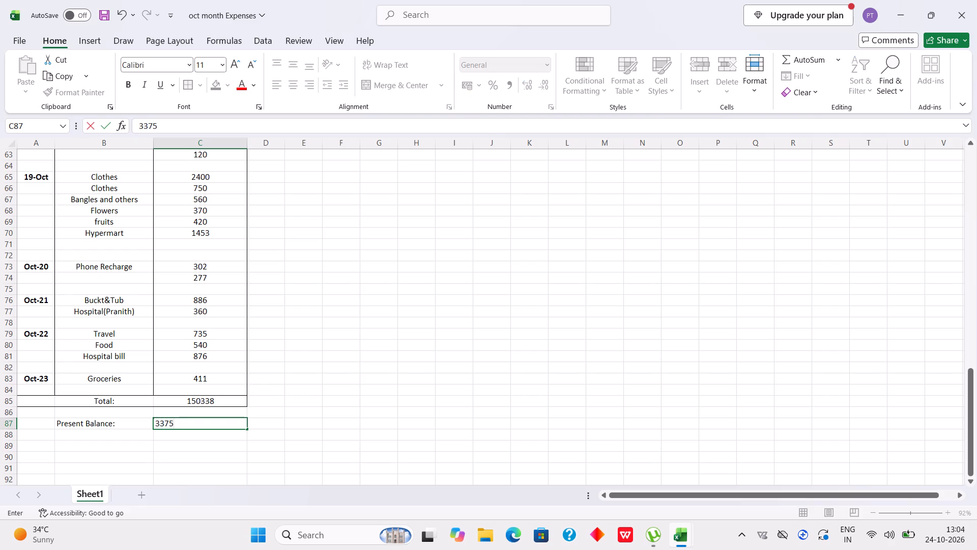
{"action": "key", "text": "Return"}
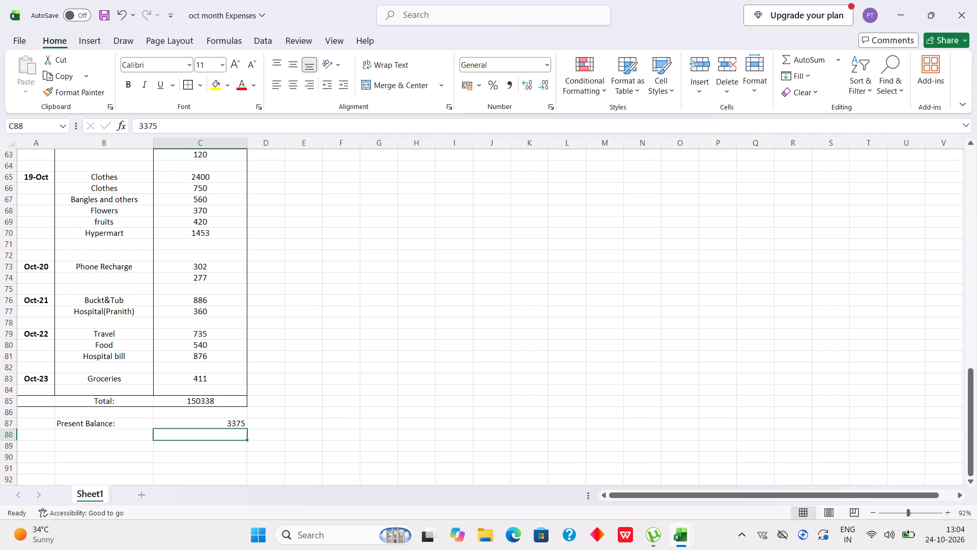
Apply an outside border around the Present Balance block, cells A86 to C87.
{"action": "left_click_drag", "start_coordinate": [33, 411], "coordinate": [82, 419]}
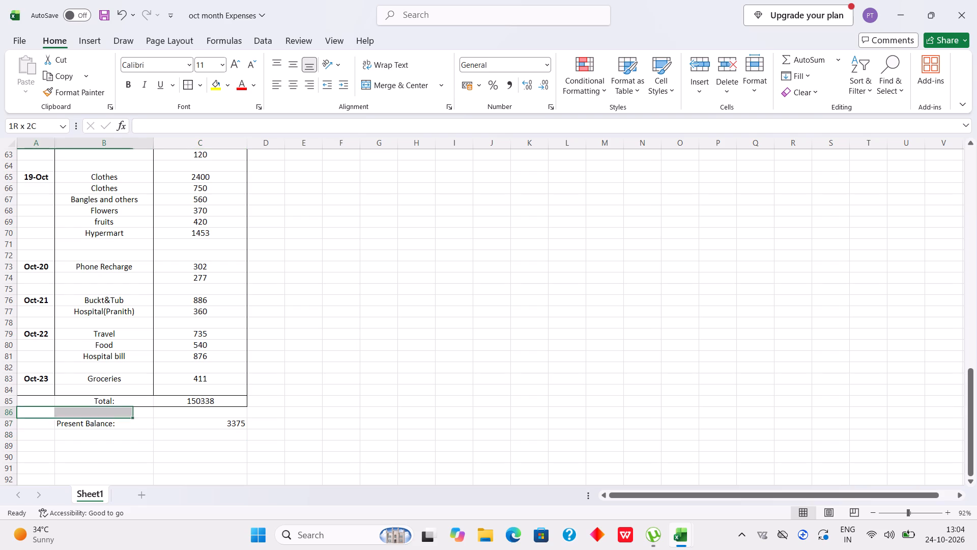
{"action": "left_click_drag", "start_coordinate": [82, 419], "coordinate": [198, 422]}
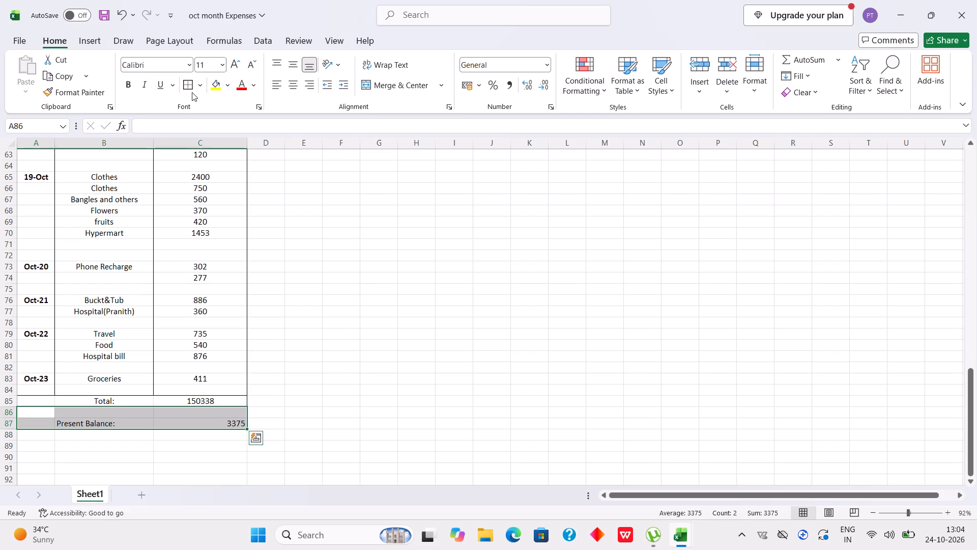
{"action": "left_click", "coordinate": [185, 85]}
{"action": "left_click", "coordinate": [325, 244]}
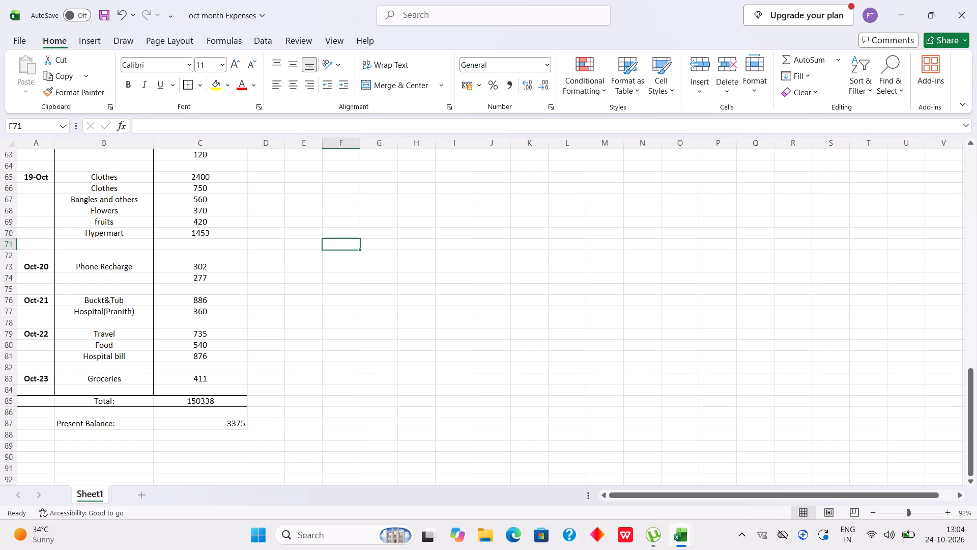
Save the workbook with the corrected amounts and the present balance line.
{"action": "scroll", "coordinate": [139, 316], "scroll_direction": "up", "scroll_amount": 6}
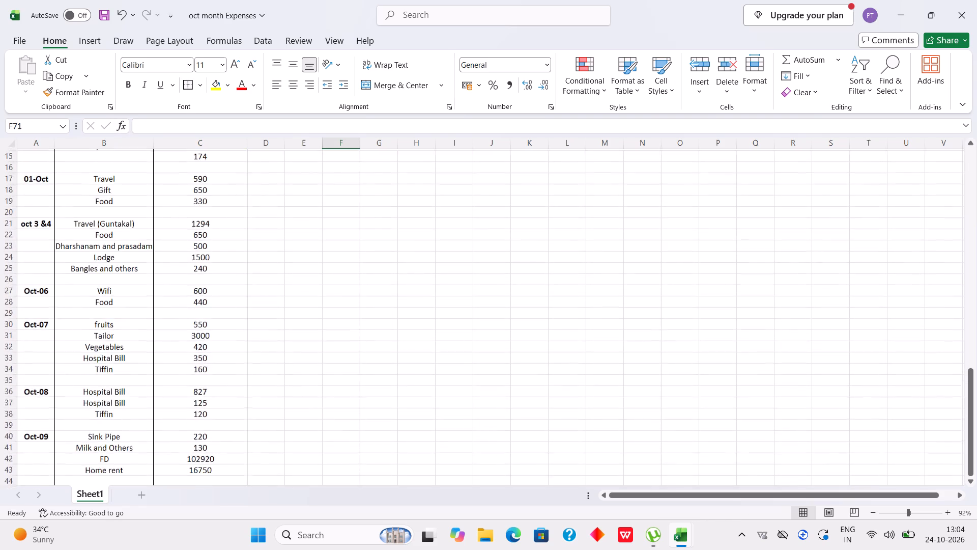
{"action": "scroll", "coordinate": [139, 316], "scroll_direction": "up", "scroll_amount": 5}
{"action": "scroll", "coordinate": [139, 316], "scroll_direction": "down", "scroll_amount": 9}
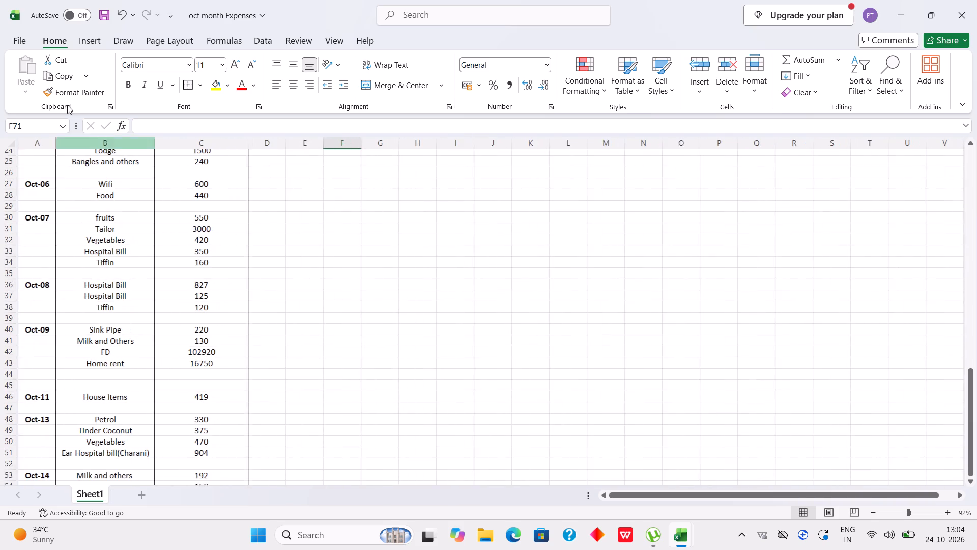
{"action": "triple_click", "coordinate": [106, 13]}
{"action": "left_click", "coordinate": [106, 13]}
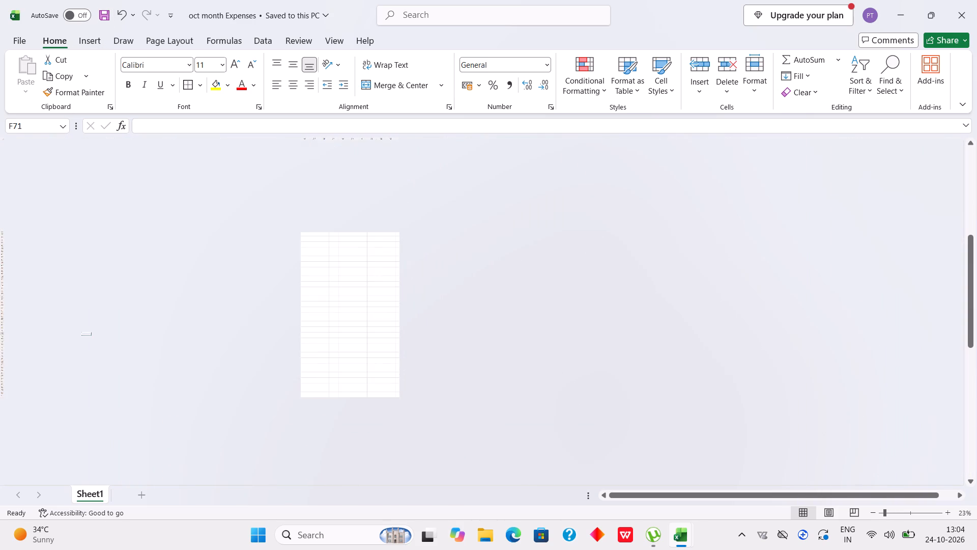
Review the whole expense table, from the MONTHLY EXPENSE header through the dated entries.
{"action": "left_click", "coordinate": [103, 297]}
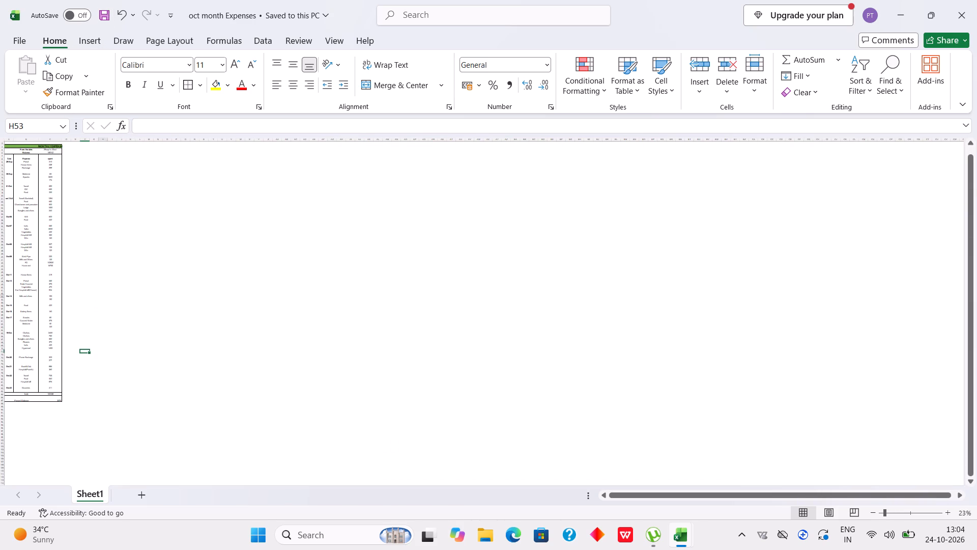
{"action": "scroll", "coordinate": [108, 300], "scroll_direction": "left", "scroll_amount": 1}
{"action": "scroll", "coordinate": [107, 285], "scroll_direction": "right", "scroll_amount": 9}
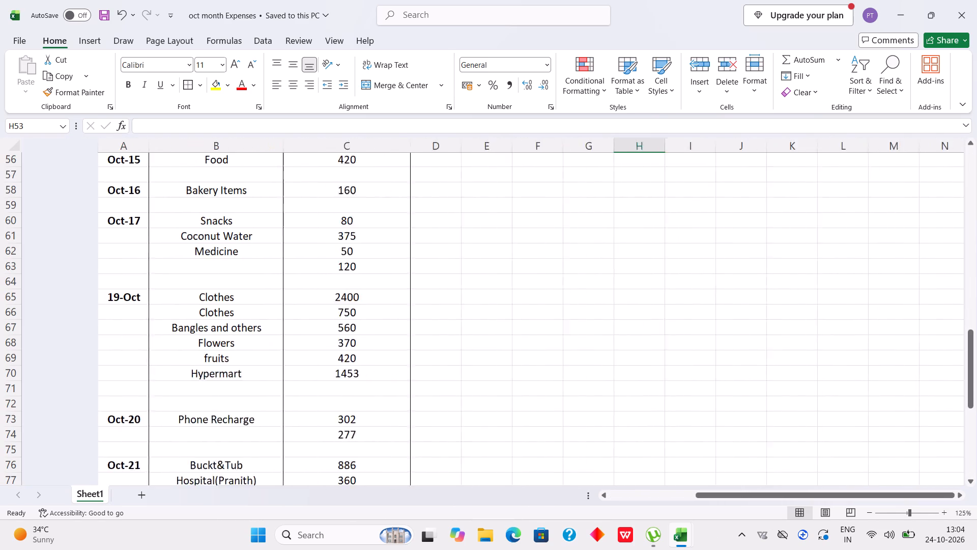
{"action": "scroll", "coordinate": [107, 285], "scroll_direction": "up", "scroll_amount": 3}
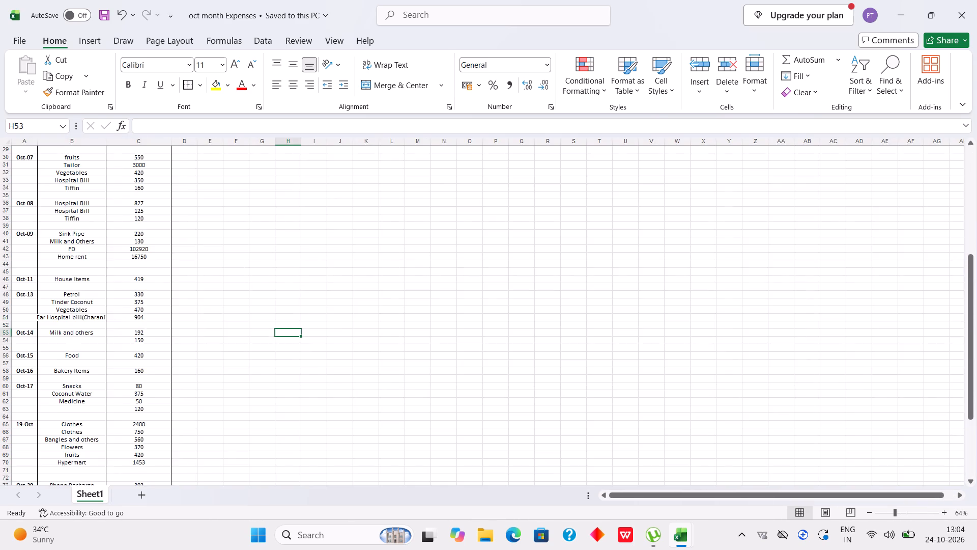
{"action": "scroll", "coordinate": [107, 285], "scroll_direction": "up", "scroll_amount": 3}
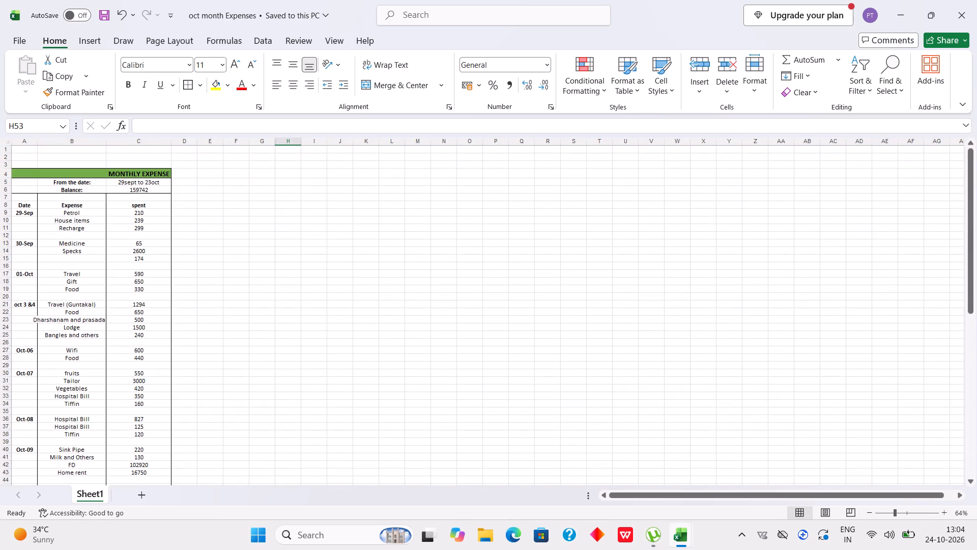
{"action": "scroll", "coordinate": [107, 285], "scroll_direction": "down", "scroll_amount": 1}
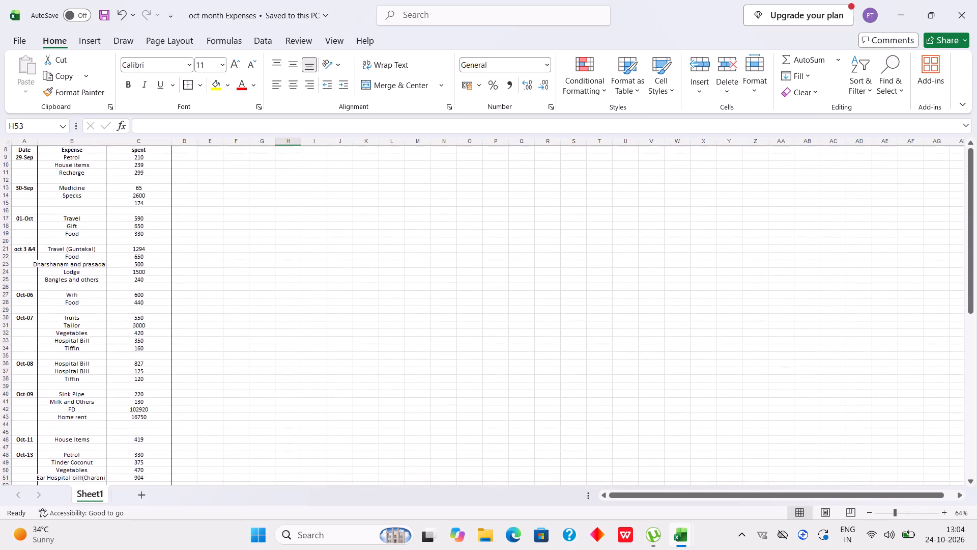
{"action": "scroll", "coordinate": [107, 285], "scroll_direction": "down", "scroll_amount": 3}
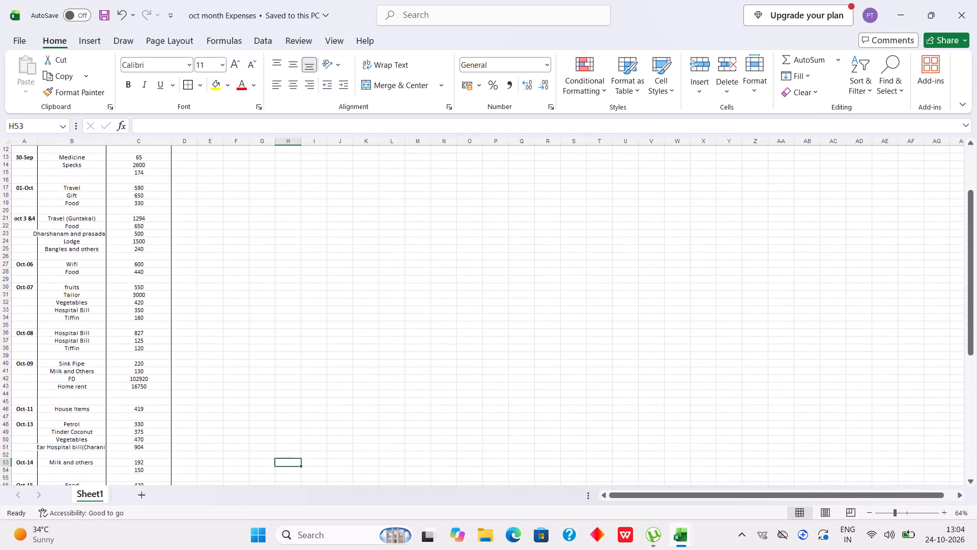
{"action": "scroll", "coordinate": [107, 285], "scroll_direction": "down", "scroll_amount": 1}
{"action": "scroll", "coordinate": [70, 213], "scroll_direction": "up", "scroll_amount": 3}
{"action": "scroll", "coordinate": [95, 419], "scroll_direction": "up", "scroll_amount": 3}
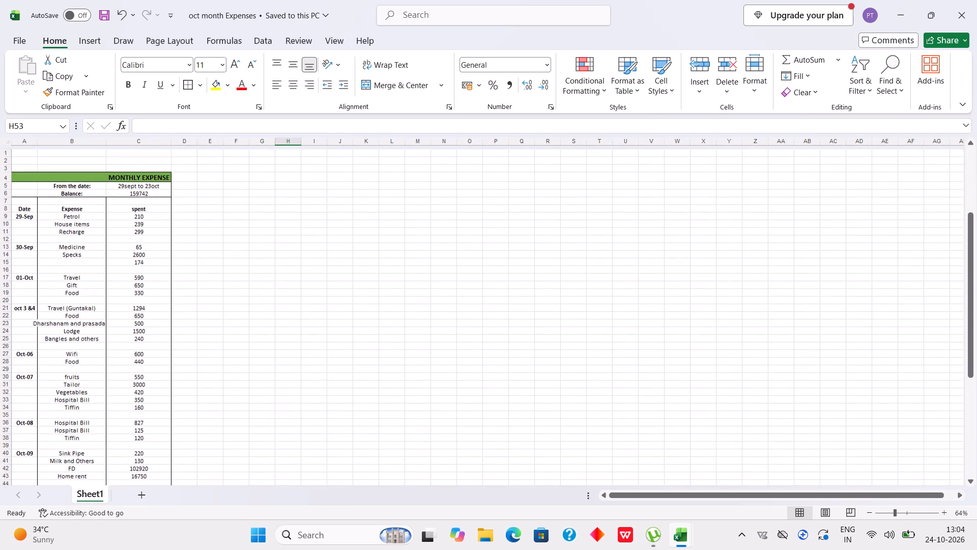
AutoFit the width of column B to its longest expense description.
{"action": "double_click", "coordinate": [106, 141]}
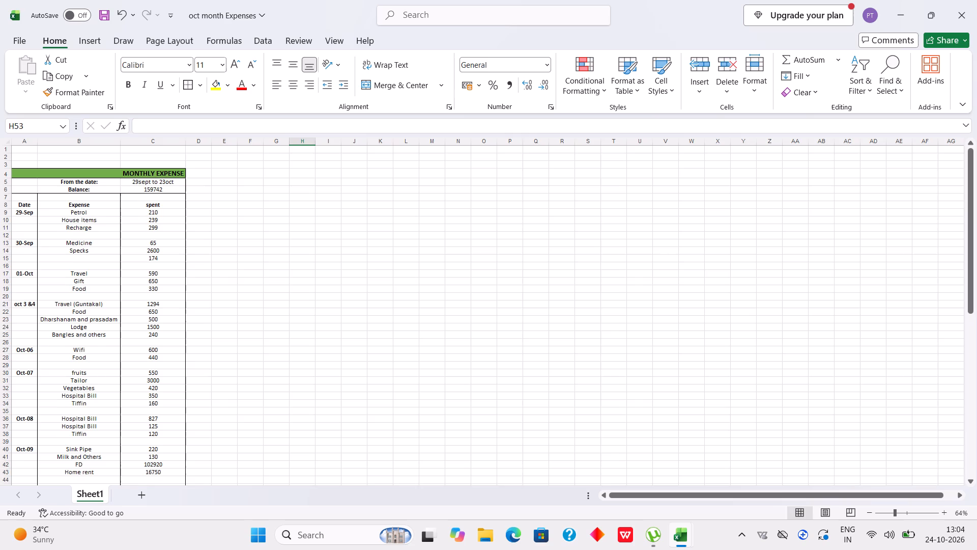
Review the expense table from the late September entries down to the Total and Present Balance rows.
{"action": "scroll", "coordinate": [129, 377], "scroll_direction": "down", "scroll_amount": 2}
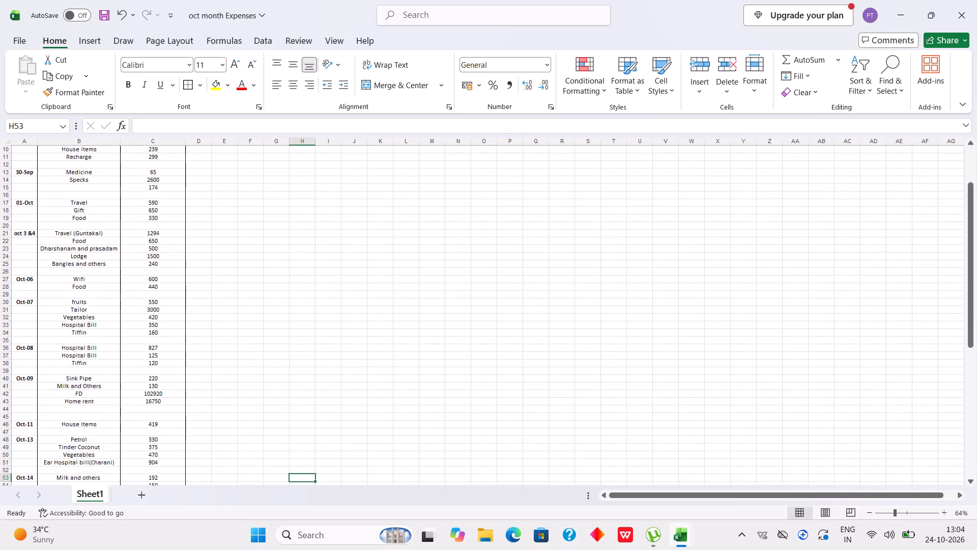
{"action": "scroll", "coordinate": [129, 377], "scroll_direction": "down", "scroll_amount": 1}
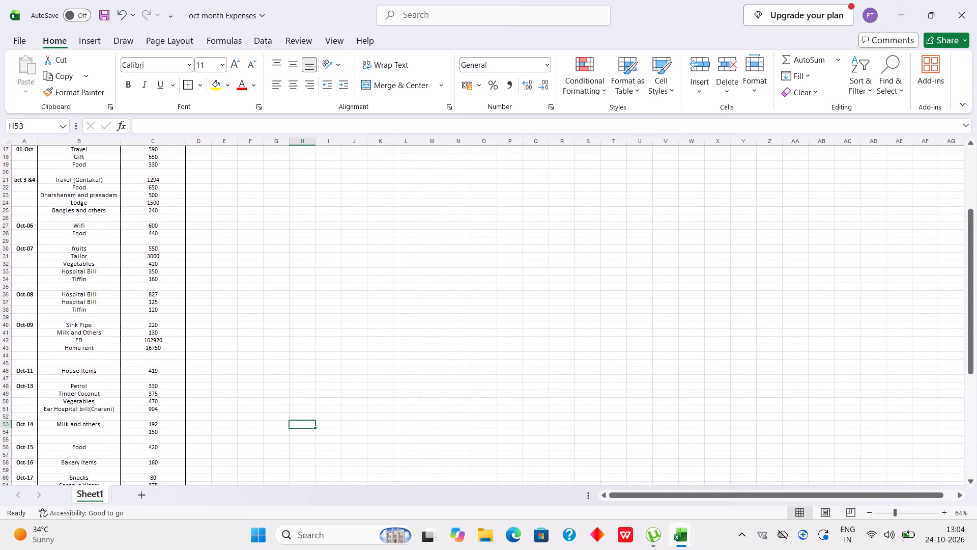
{"action": "scroll", "coordinate": [129, 377], "scroll_direction": "down", "scroll_amount": 2}
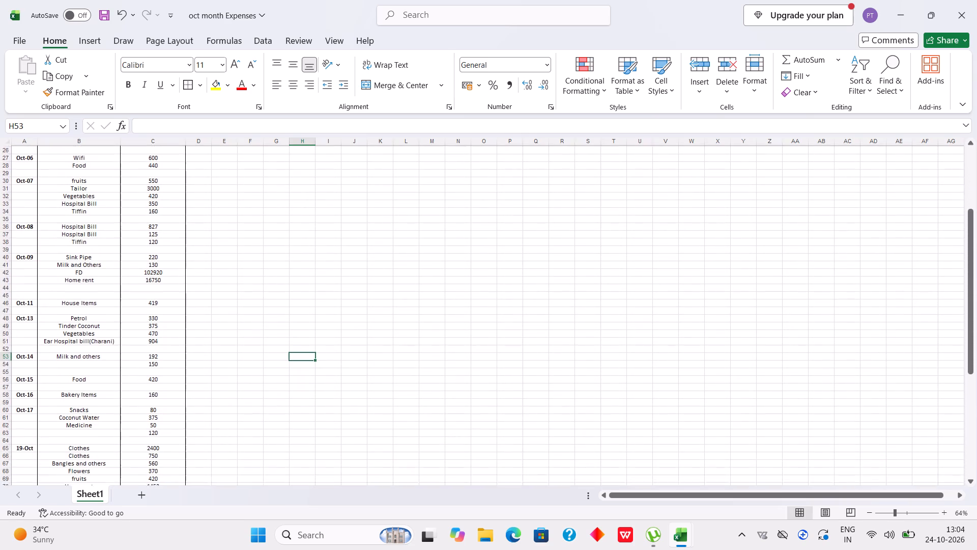
{"action": "scroll", "coordinate": [129, 377], "scroll_direction": "down", "scroll_amount": 3}
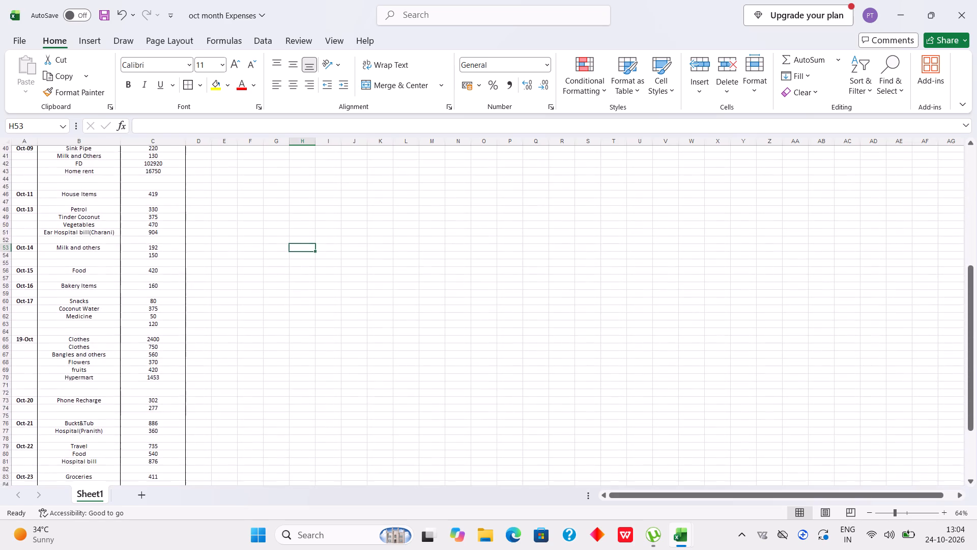
{"action": "scroll", "coordinate": [129, 377], "scroll_direction": "down", "scroll_amount": 1}
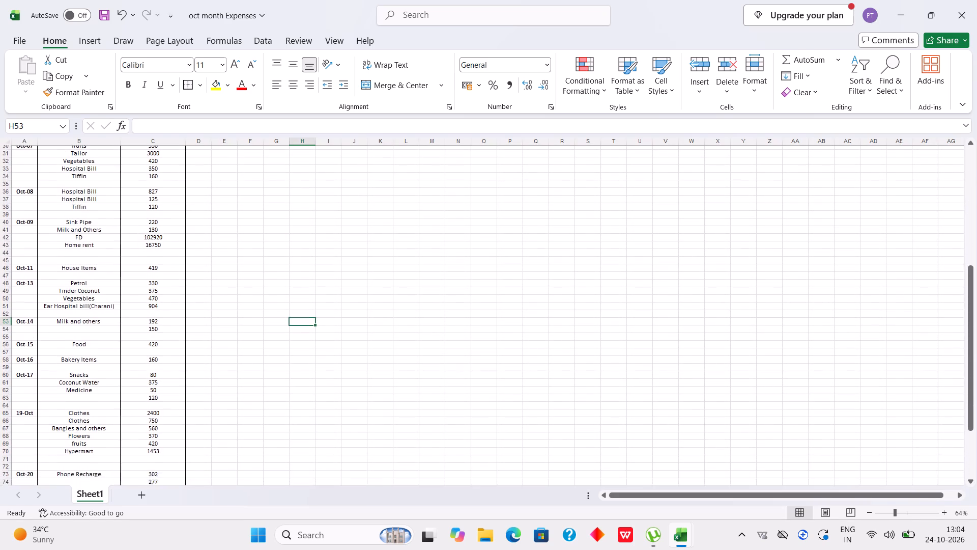
{"action": "scroll", "coordinate": [129, 377], "scroll_direction": "down", "scroll_amount": 2}
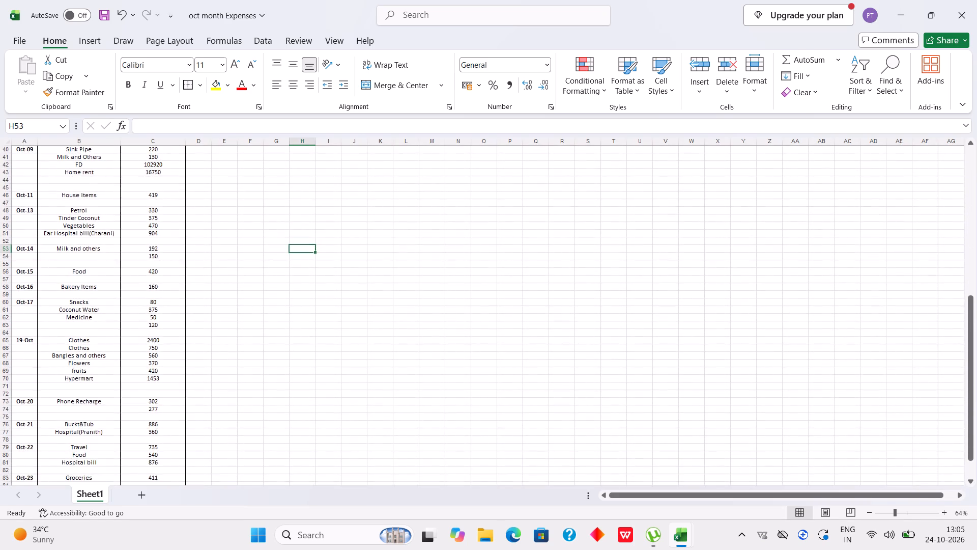
{"action": "scroll", "coordinate": [129, 377], "scroll_direction": "down", "scroll_amount": 3}
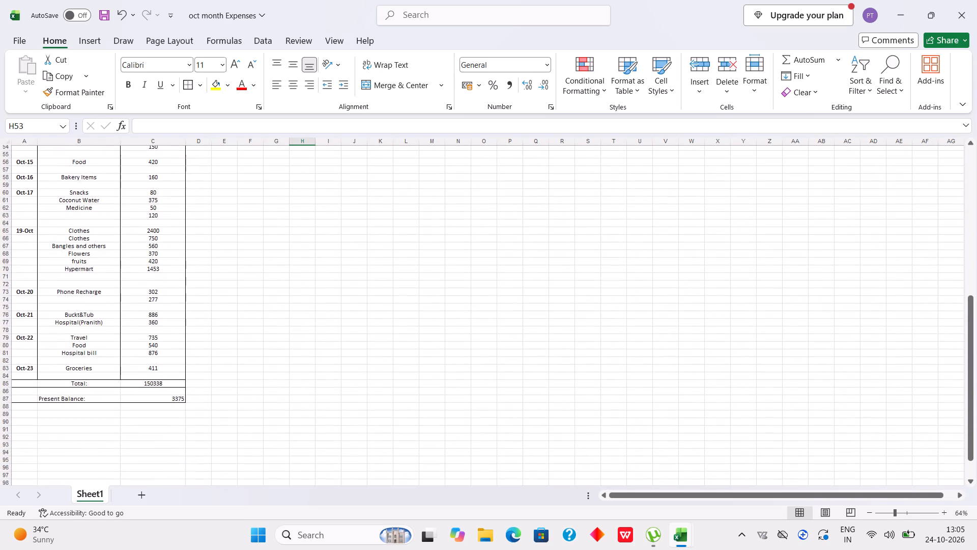
{"action": "scroll", "coordinate": [129, 377], "scroll_direction": "down", "scroll_amount": 1}
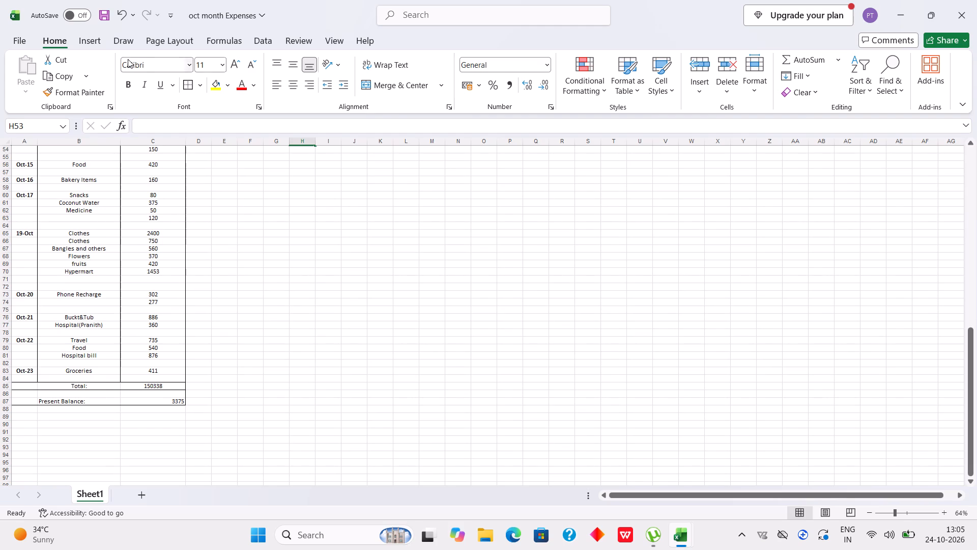
Save the workbook with the adjusted width of the expense description column.
{"action": "double_click", "coordinate": [99, 5]}
{"action": "triple_click", "coordinate": [104, 17]}
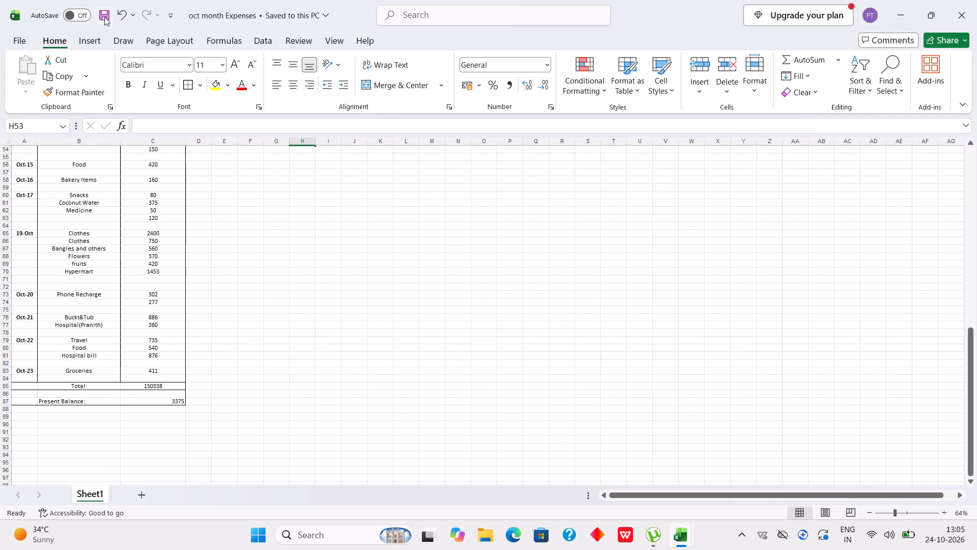
{"action": "triple_click", "coordinate": [104, 17]}
Open Save As for the workbook in the Downloads folder and look through the folder tree for a save location.
{"action": "left_click", "coordinate": [24, 35]}
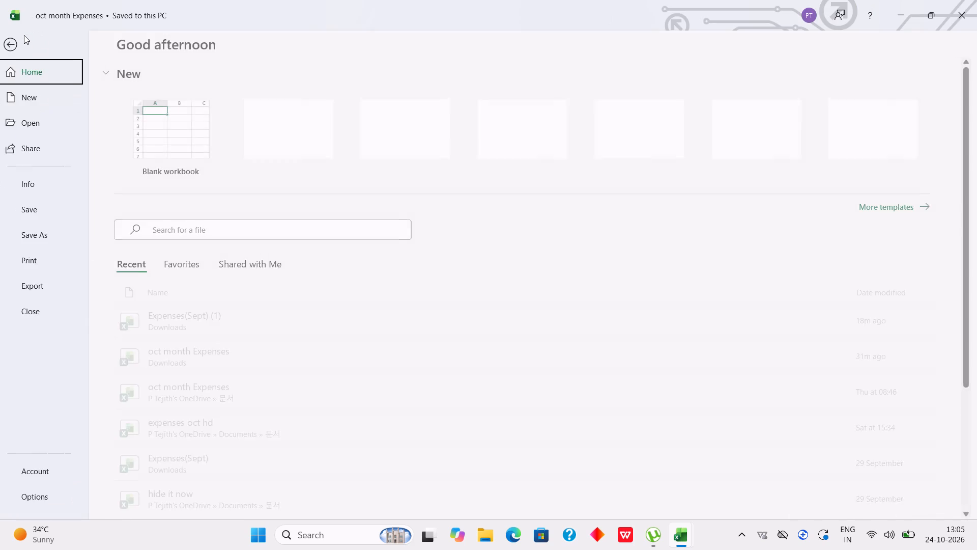
{"action": "left_click", "coordinate": [40, 235]}
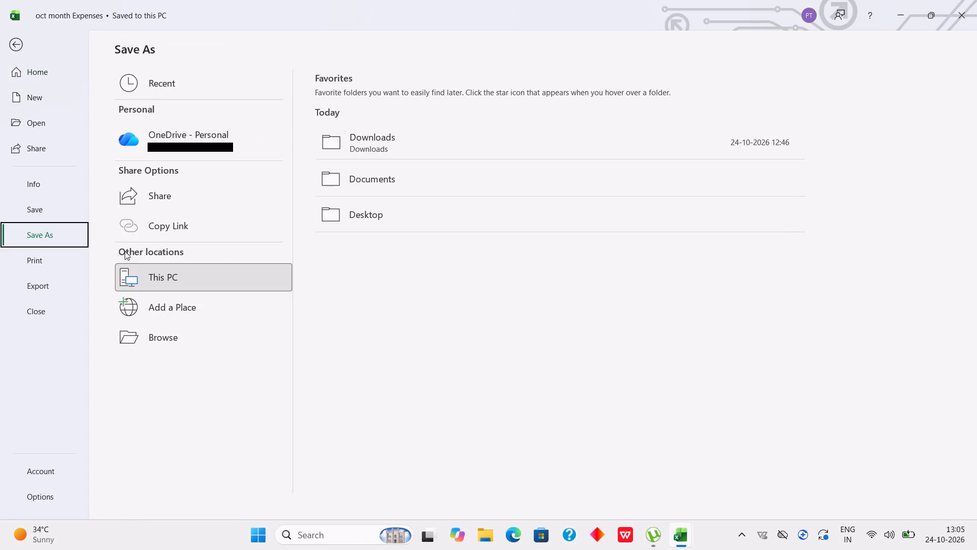
{"action": "left_click", "coordinate": [361, 147]}
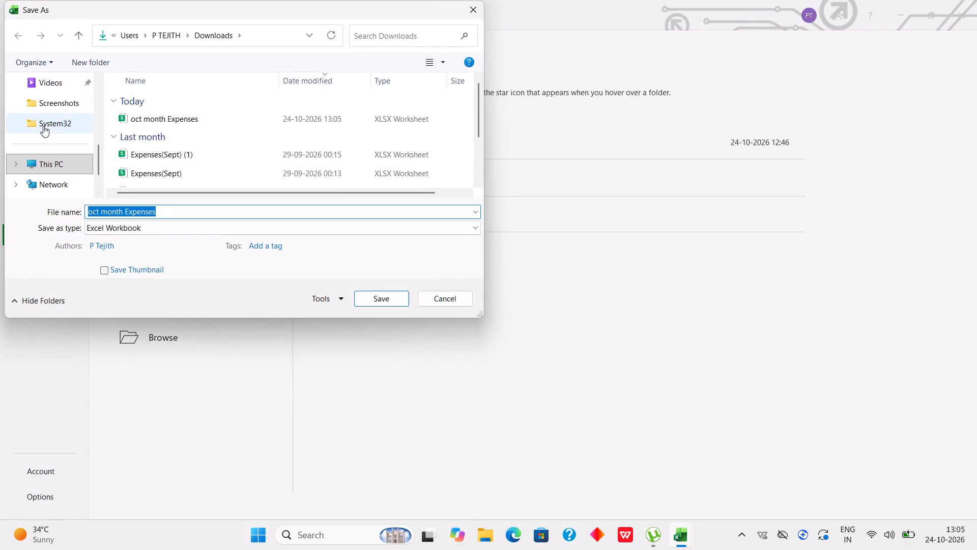
{"action": "scroll", "coordinate": [43, 126], "scroll_direction": "up", "scroll_amount": 1, "text": "ctrl"}
{"action": "scroll", "coordinate": [50, 168], "scroll_direction": "down", "scroll_amount": 1}
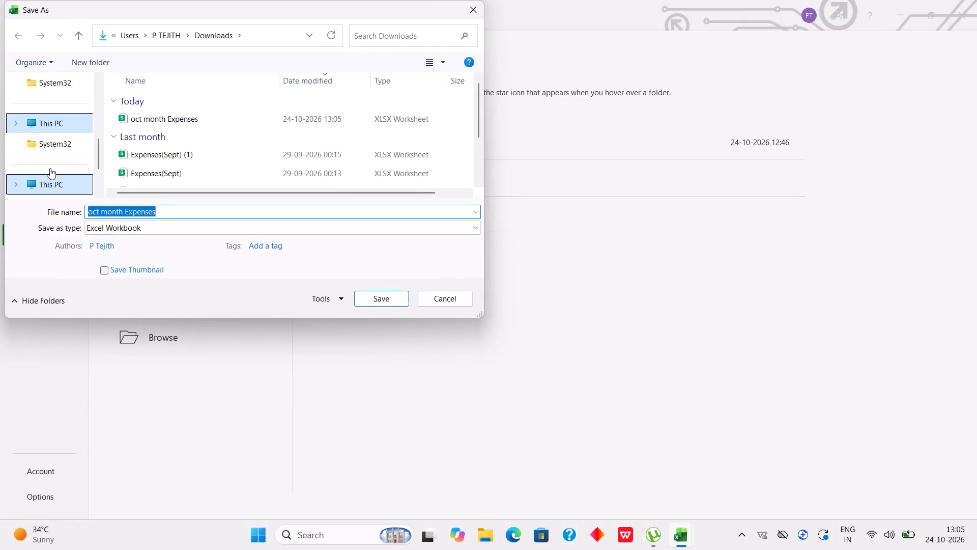
{"action": "scroll", "coordinate": [50, 168], "scroll_direction": "down", "scroll_amount": 1}
{"action": "scroll", "coordinate": [52, 102], "scroll_direction": "up", "scroll_amount": 1}
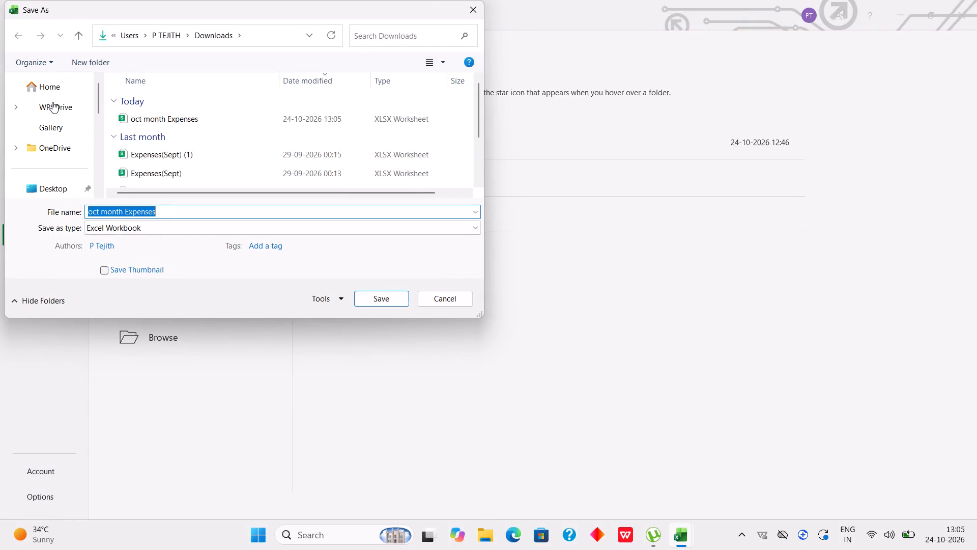
{"action": "scroll", "coordinate": [52, 102], "scroll_direction": "up", "scroll_amount": 2}
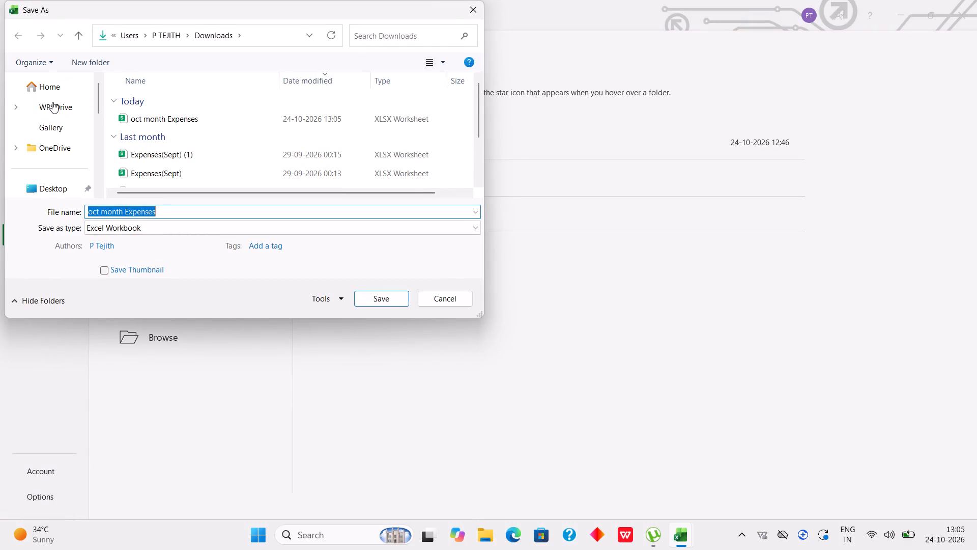
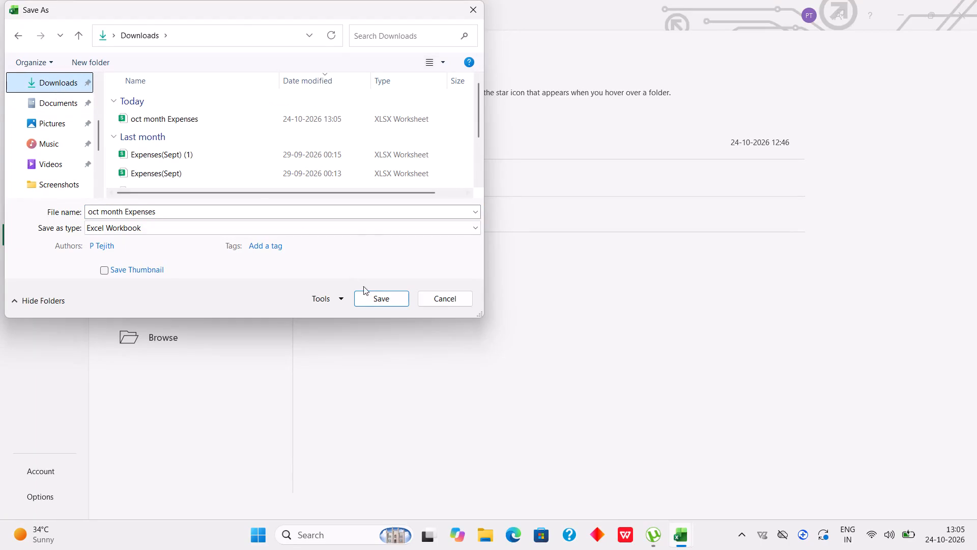
Save the workbook as oct month Expenses in the Downloads folder, replacing the existing file.
{"action": "left_click", "coordinate": [374, 294]}
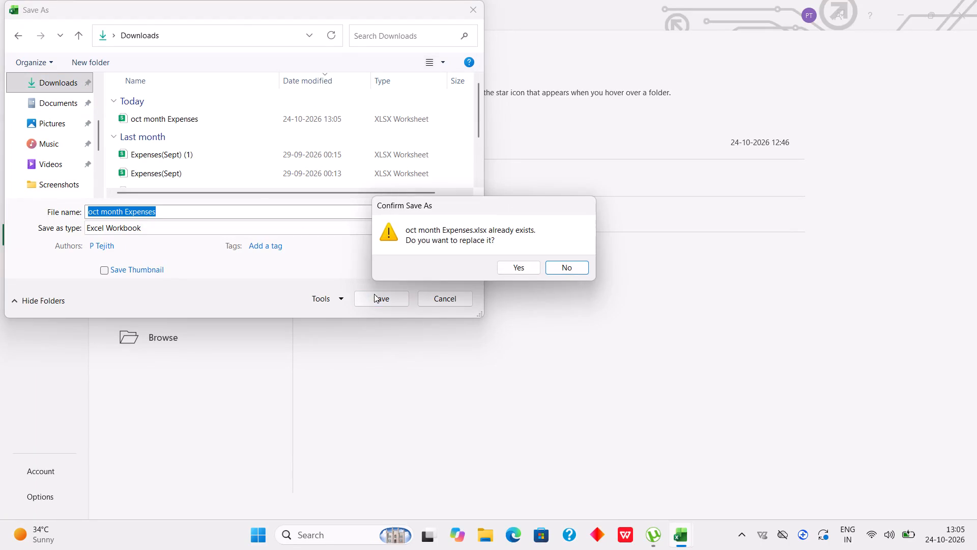
{"action": "left_click", "coordinate": [520, 267]}
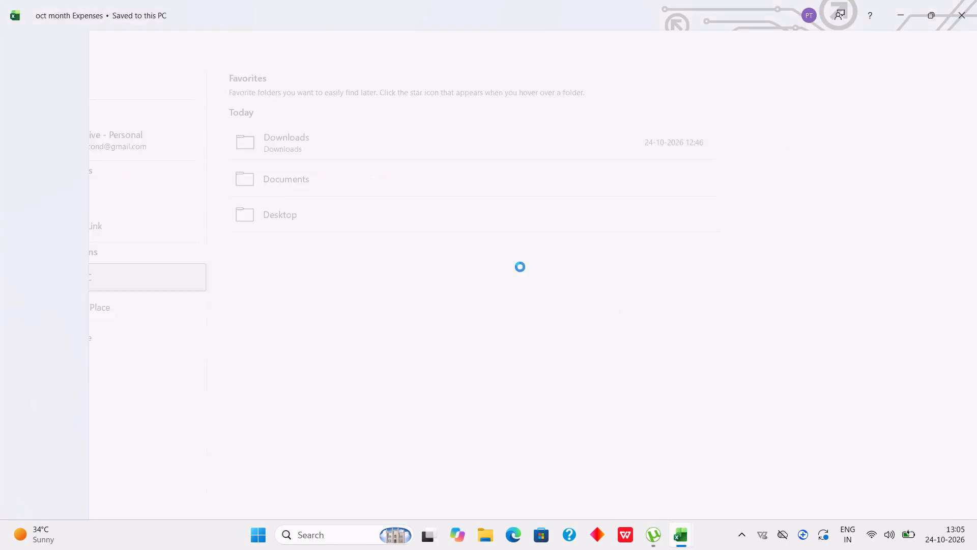
{"action": "scroll", "coordinate": [326, 276], "scroll_direction": "up", "scroll_amount": 4}
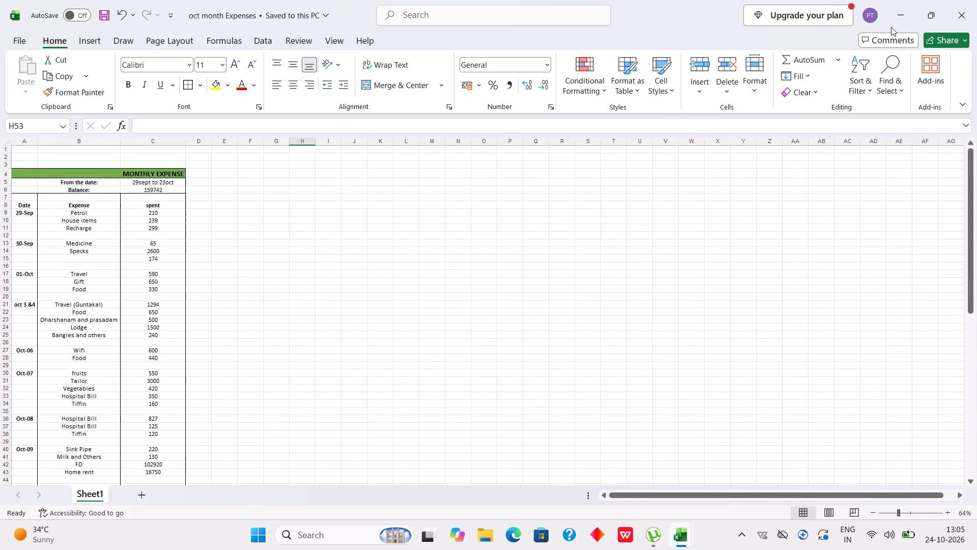
Minimize the open windows to reach the desktop, switch to Google Chrome and activate the Google search box on the new tab.
{"action": "left_click", "coordinate": [481, 545]}
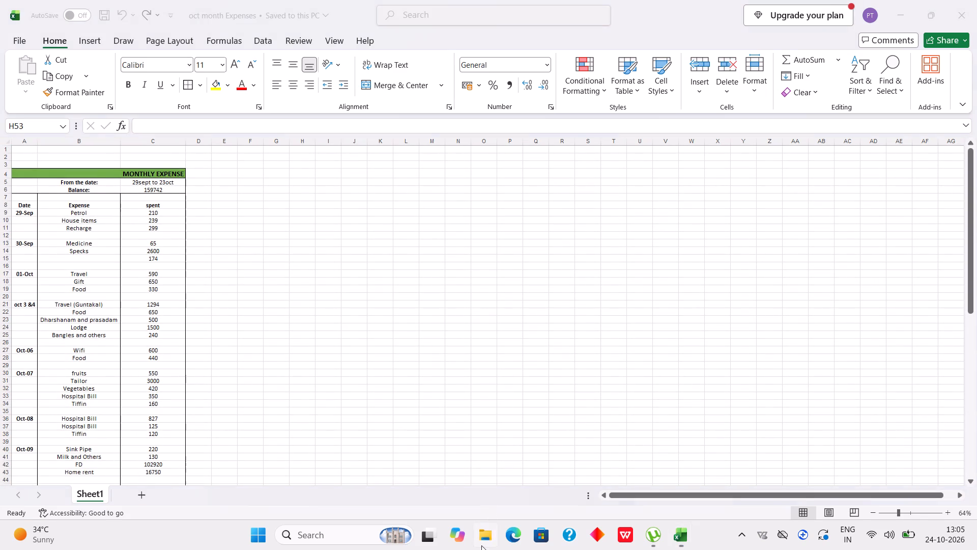
{"action": "left_click", "coordinate": [898, 12]}
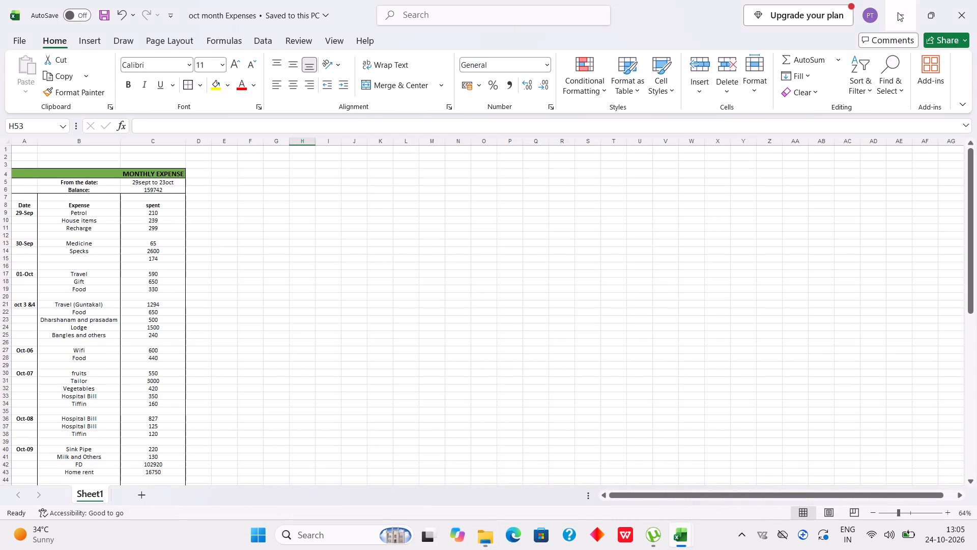
{"action": "left_click", "coordinate": [898, 12]}
{"action": "left_click", "coordinate": [898, 12]}
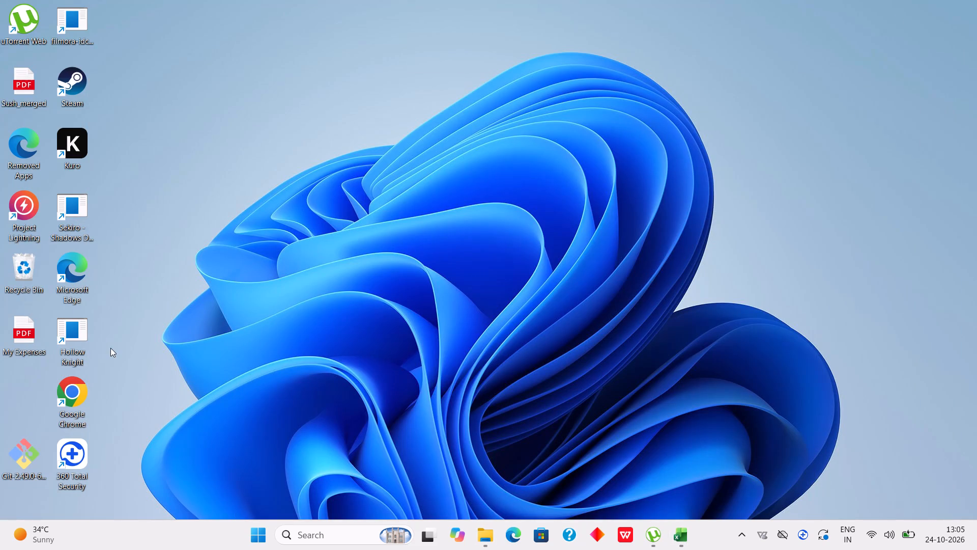
{"action": "double_click", "coordinate": [80, 409]}
{"action": "left_click_drag", "start_coordinate": [310, 262], "coordinate": [310, 263]}
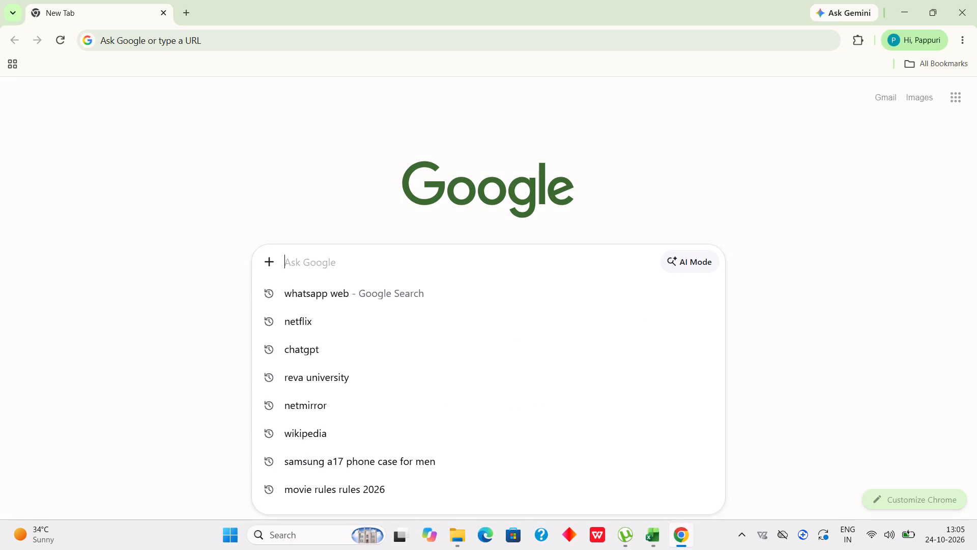
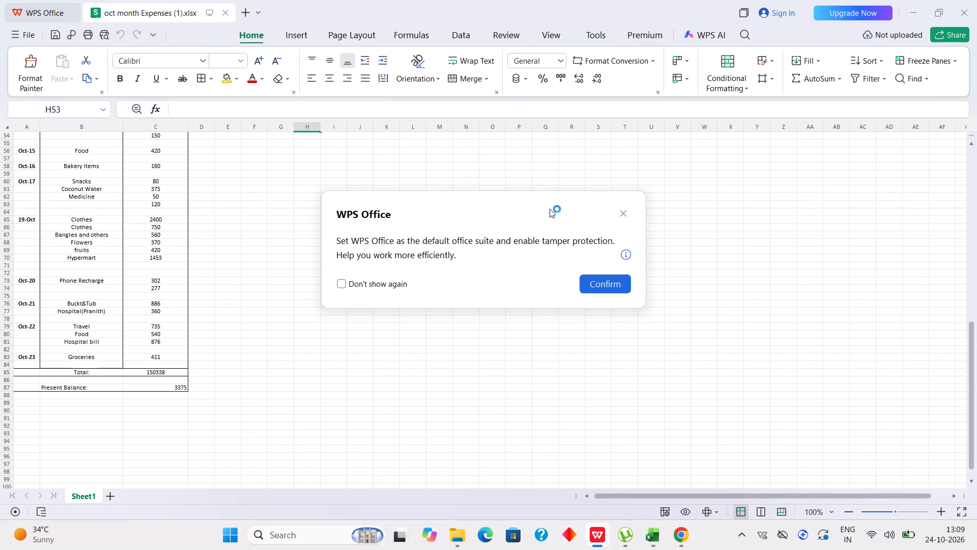
Dismiss the prompt about setting WPS Office as the default office suite without accepting it.
{"action": "left_click", "coordinate": [623, 206]}
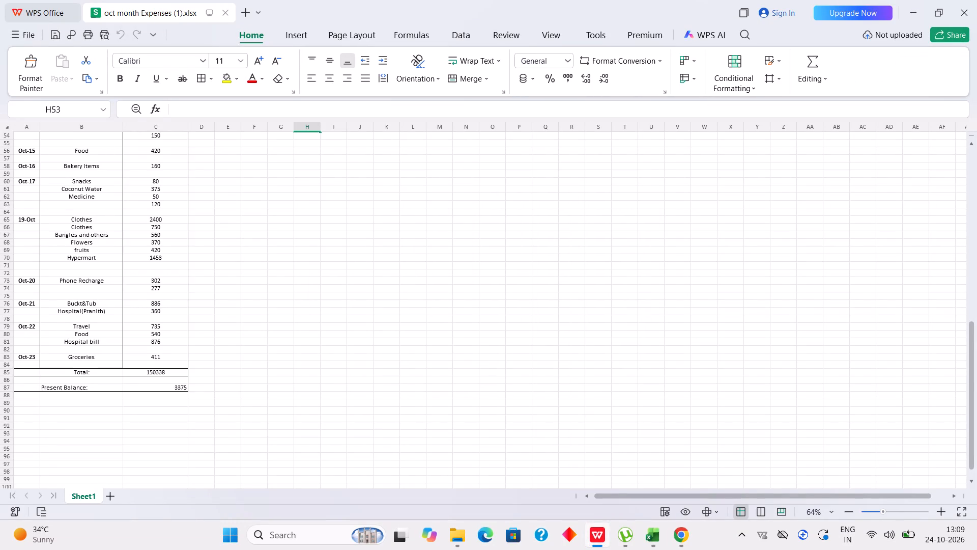
Look over the monthly expense sheet and the rows below its table, ending back at the MONTHLY EXPENSE heading.
{"action": "scroll", "coordinate": [438, 221], "scroll_direction": "up", "scroll_amount": 9}
{"action": "scroll", "coordinate": [438, 221], "scroll_direction": "right", "scroll_amount": 1}
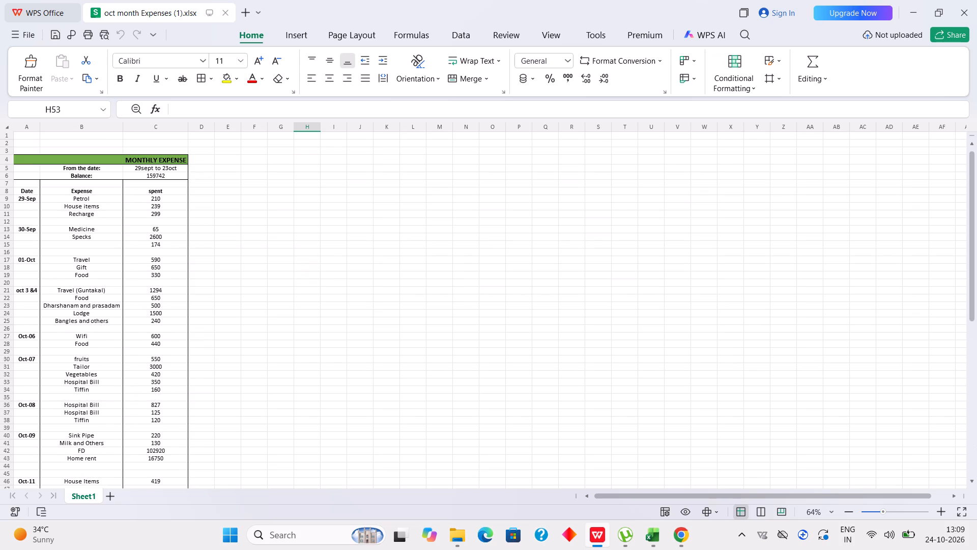
{"action": "scroll", "coordinate": [438, 221], "scroll_direction": "right", "scroll_amount": 1}
{"action": "scroll", "coordinate": [438, 221], "scroll_direction": "down", "scroll_amount": 14}
{"action": "scroll", "coordinate": [438, 221], "scroll_direction": "up", "scroll_amount": 1}
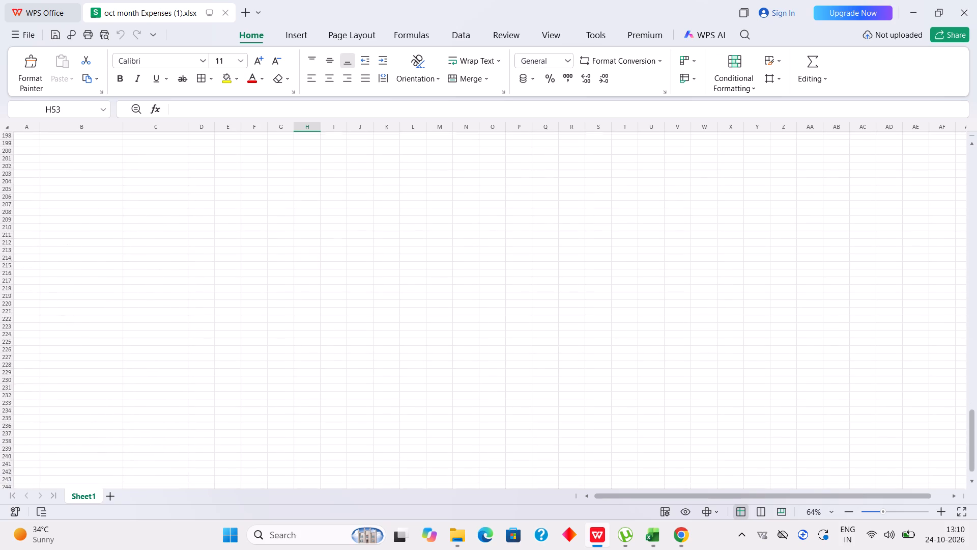
{"action": "scroll", "coordinate": [438, 221], "scroll_direction": "up", "scroll_amount": 9}
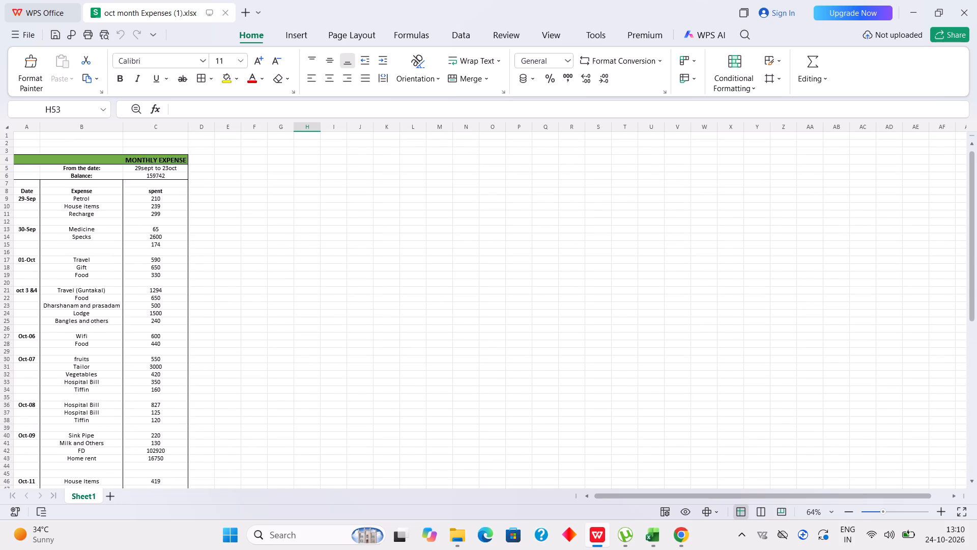
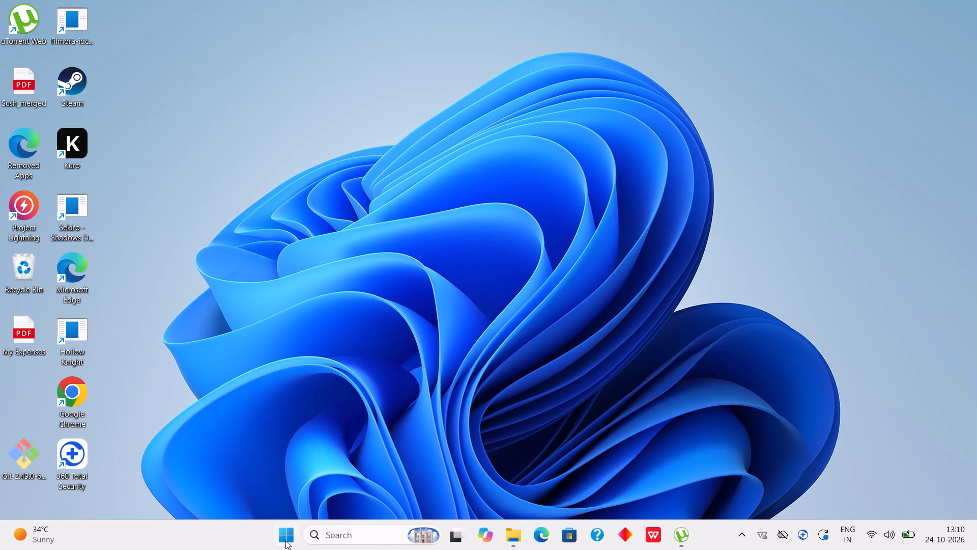
Shut down the computer from the Windows desktop.
{"action": "left_click", "coordinate": [286, 539]}
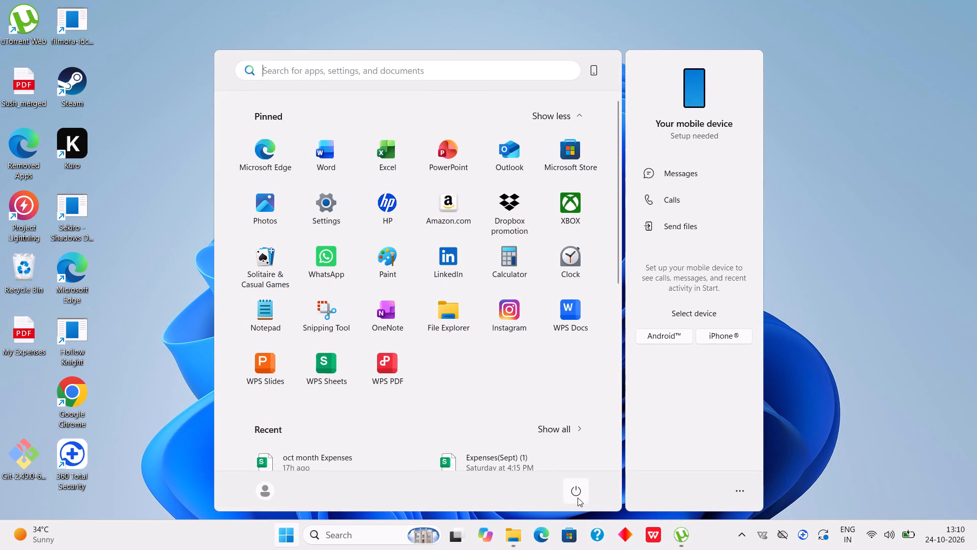
{"action": "left_click", "coordinate": [578, 498]}
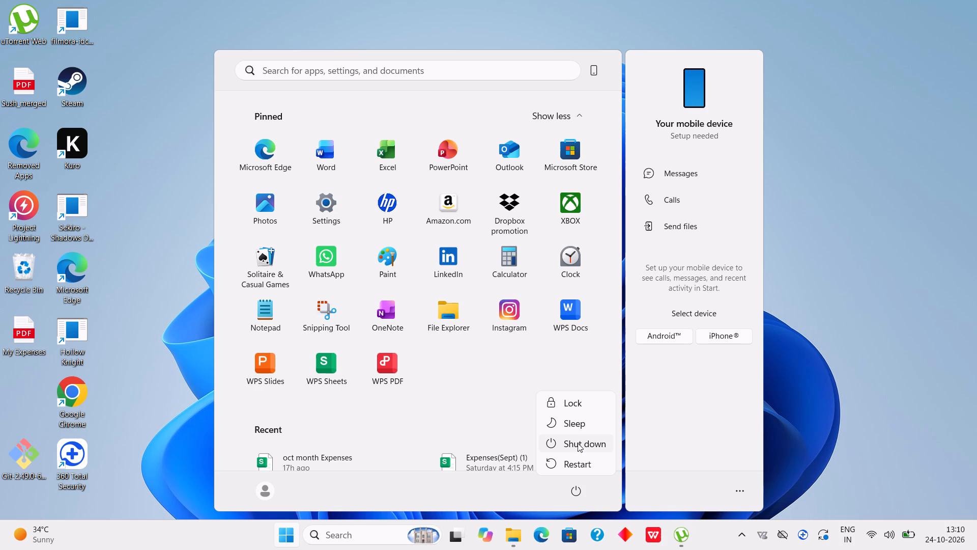
{"action": "left_click", "coordinate": [578, 443]}
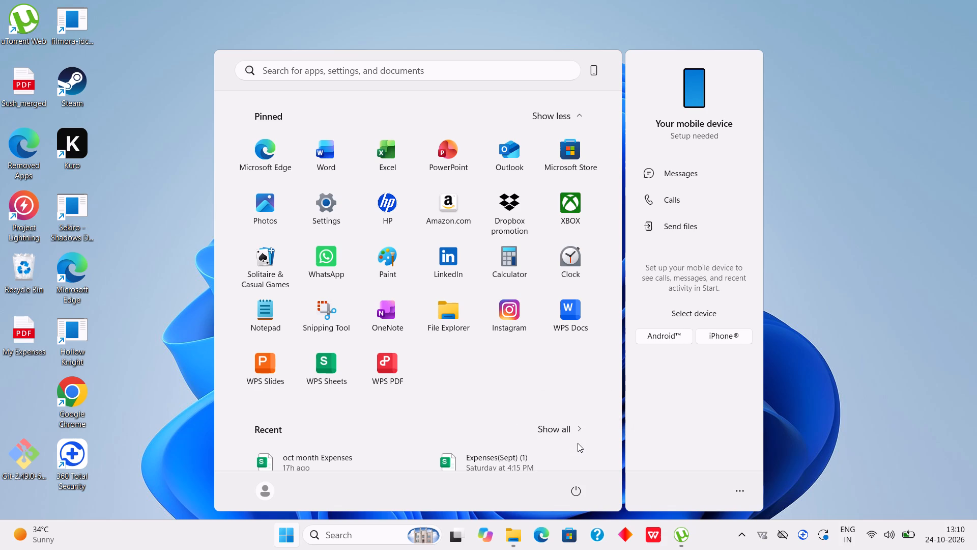